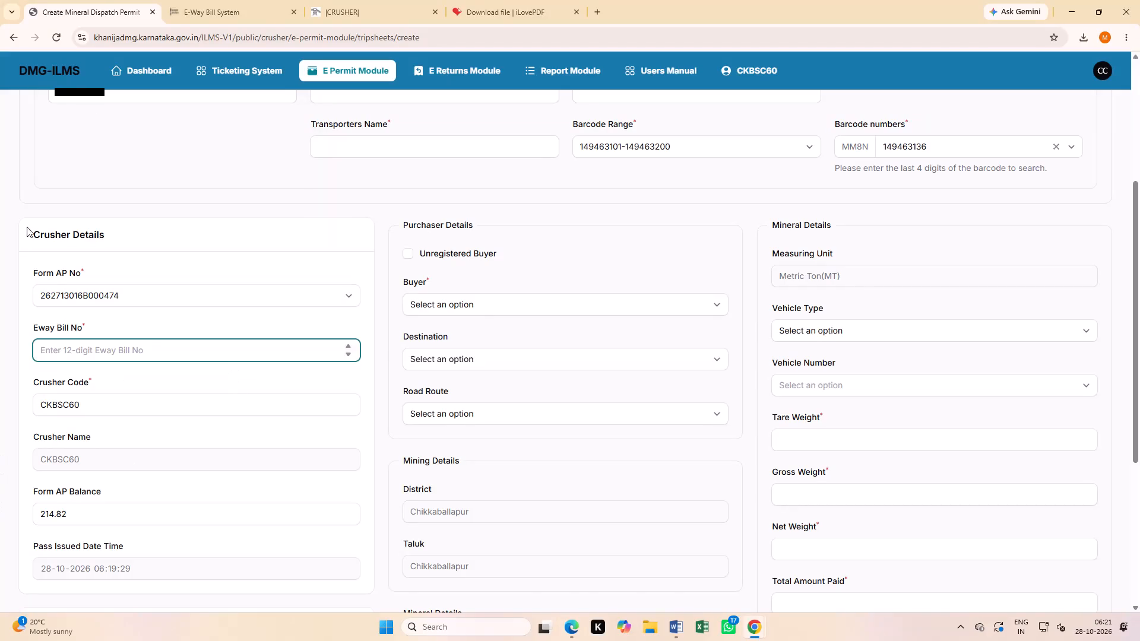
{"action": "left_click", "coordinate": [245, 0]}
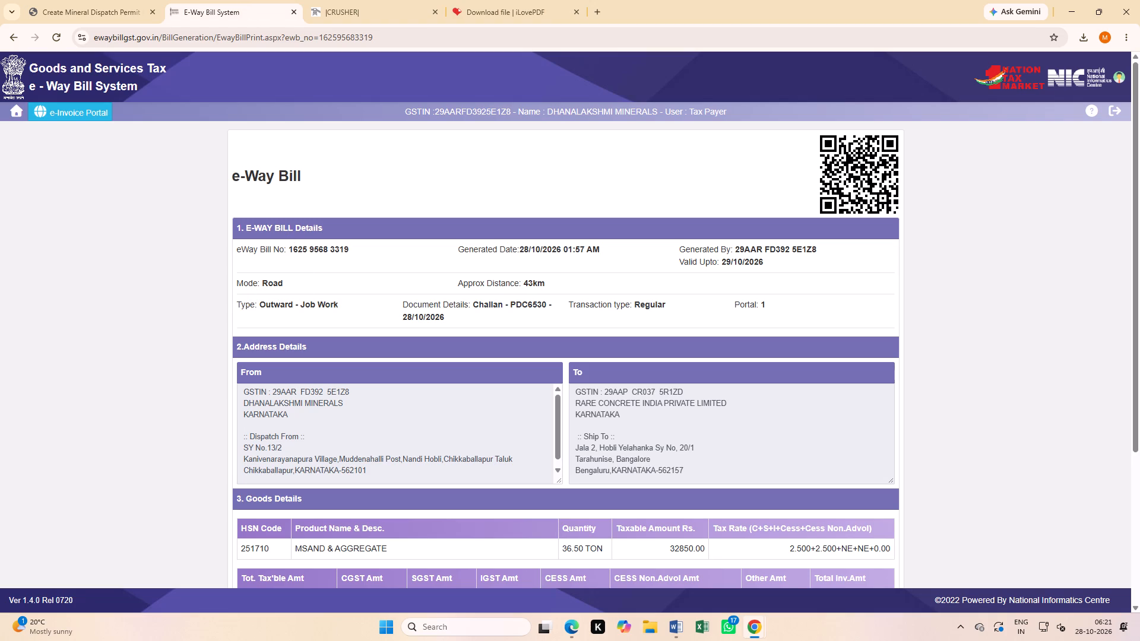
{"action": "left_click_drag", "start_coordinate": [290, 245], "coordinate": [352, 247]}
{"action": "key", "text": "ctrl+c"}
{"action": "left_click", "coordinate": [95, 8]}
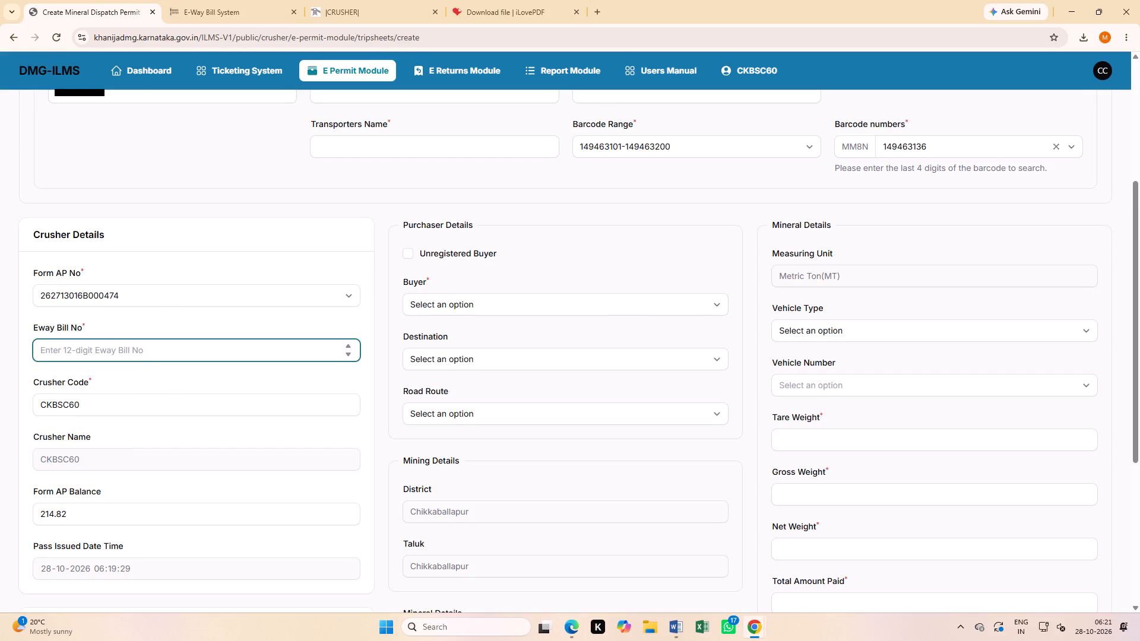
{"action": "left_click", "coordinate": [135, 350]}
{"action": "key", "text": "ctrl+v"}
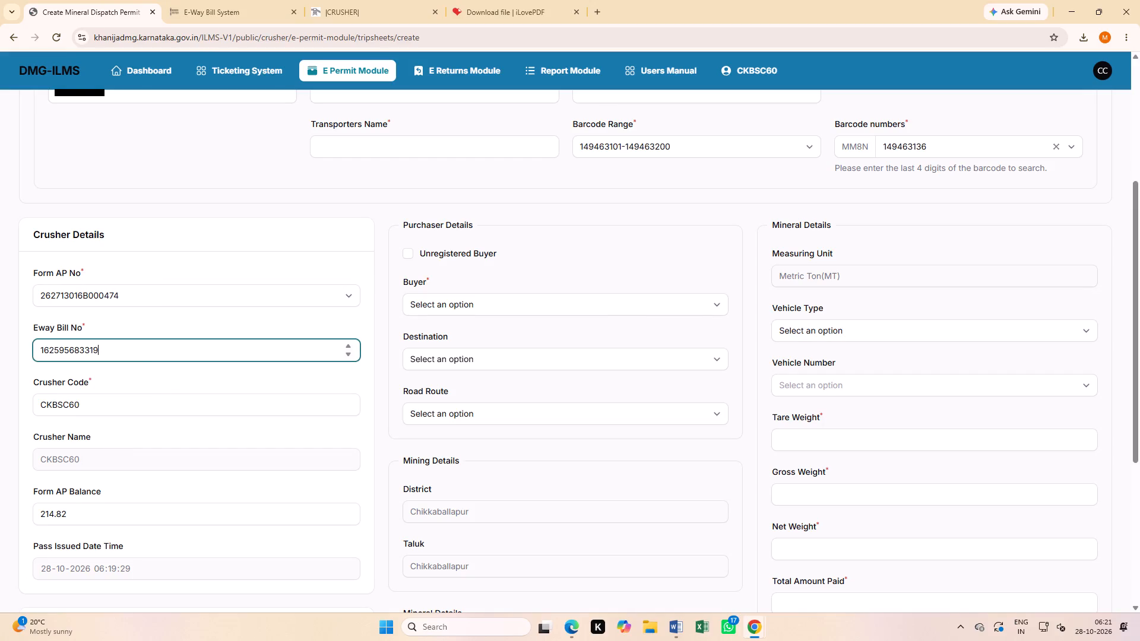
{"action": "left_click", "coordinate": [160, 377]}
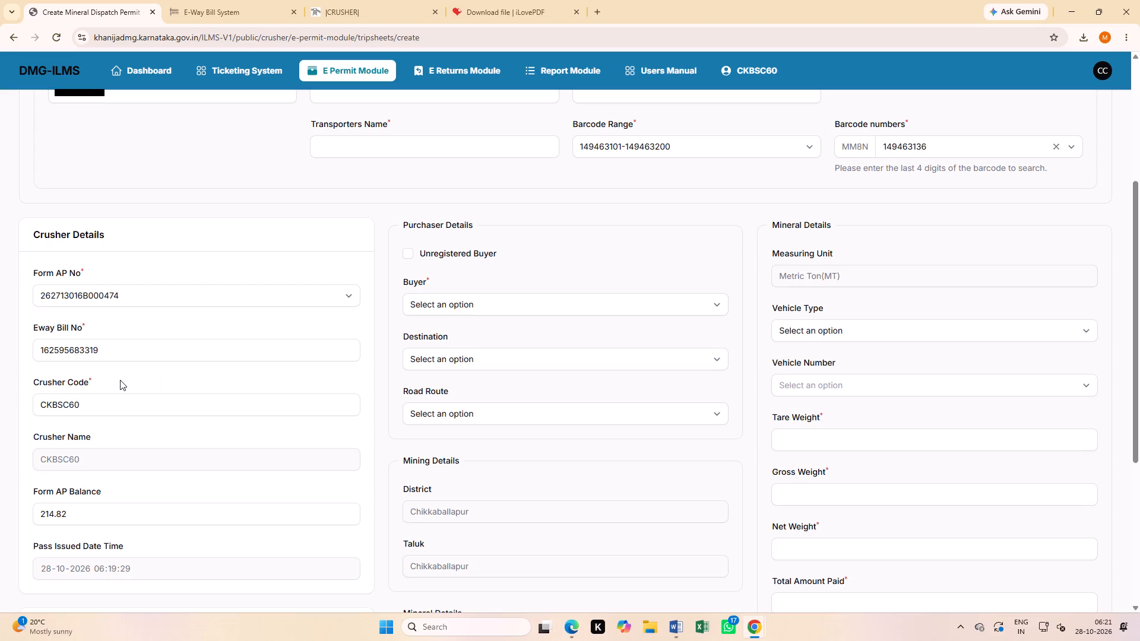
Mark the purchaser as an Unregistered Buyer in the purchaser details.
{"action": "left_click", "coordinate": [412, 255]}
{"action": "left_click", "coordinate": [373, 284]}
{"action": "left_click", "coordinate": [442, 316]}
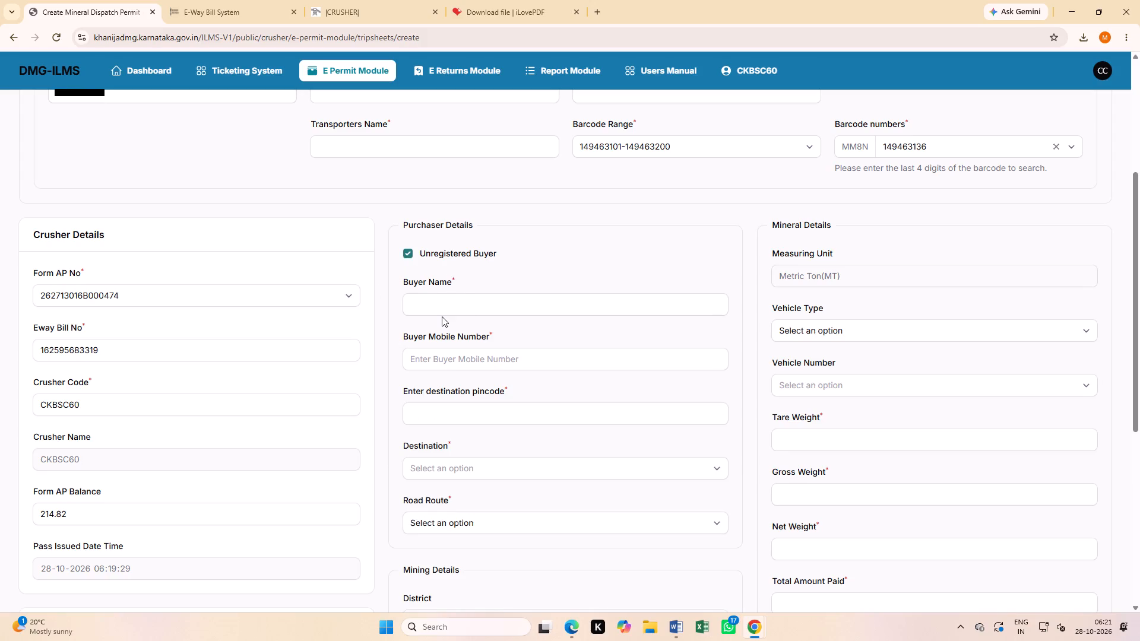
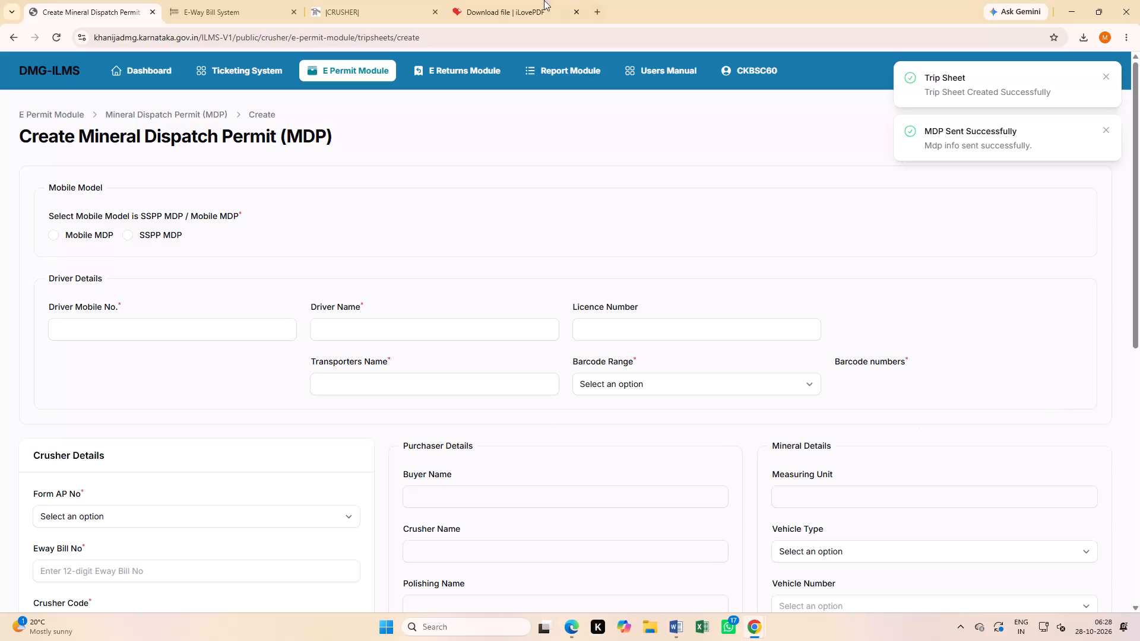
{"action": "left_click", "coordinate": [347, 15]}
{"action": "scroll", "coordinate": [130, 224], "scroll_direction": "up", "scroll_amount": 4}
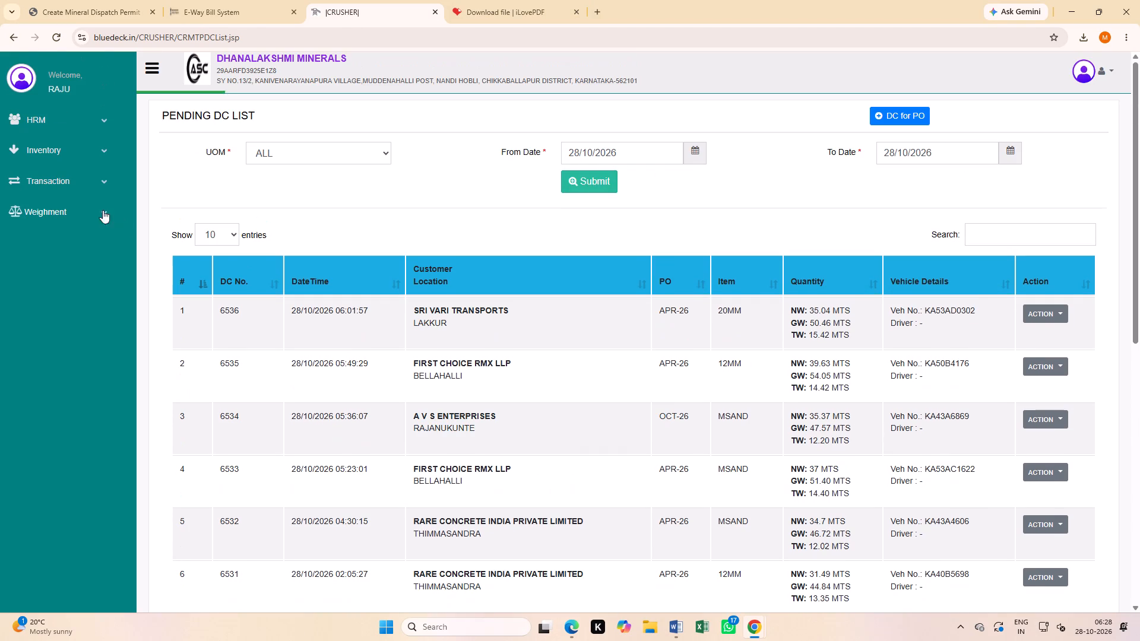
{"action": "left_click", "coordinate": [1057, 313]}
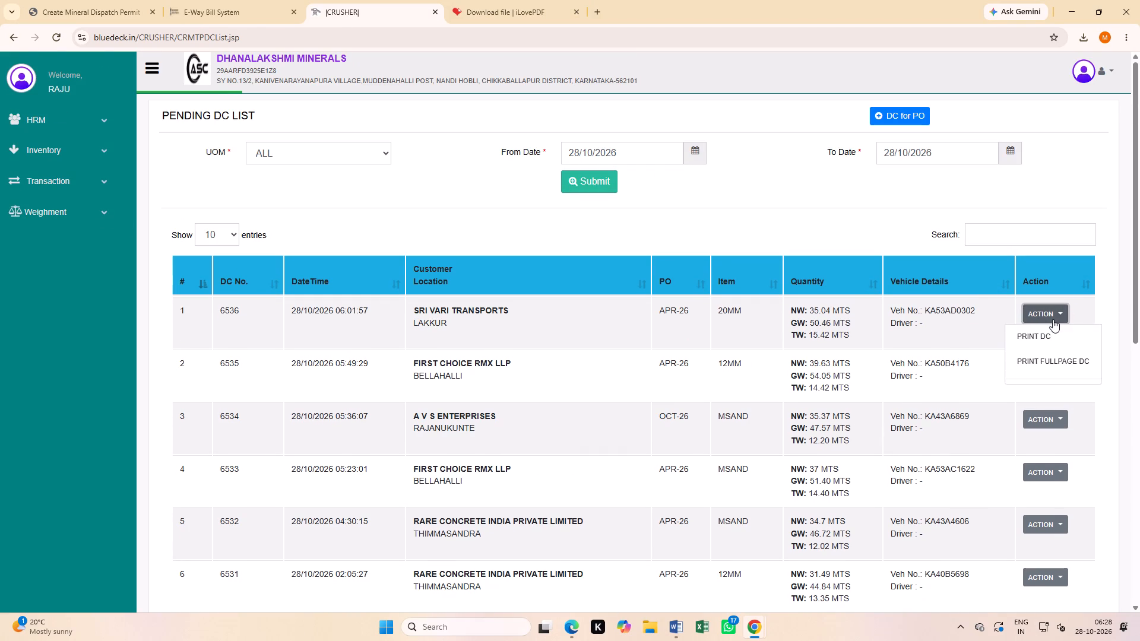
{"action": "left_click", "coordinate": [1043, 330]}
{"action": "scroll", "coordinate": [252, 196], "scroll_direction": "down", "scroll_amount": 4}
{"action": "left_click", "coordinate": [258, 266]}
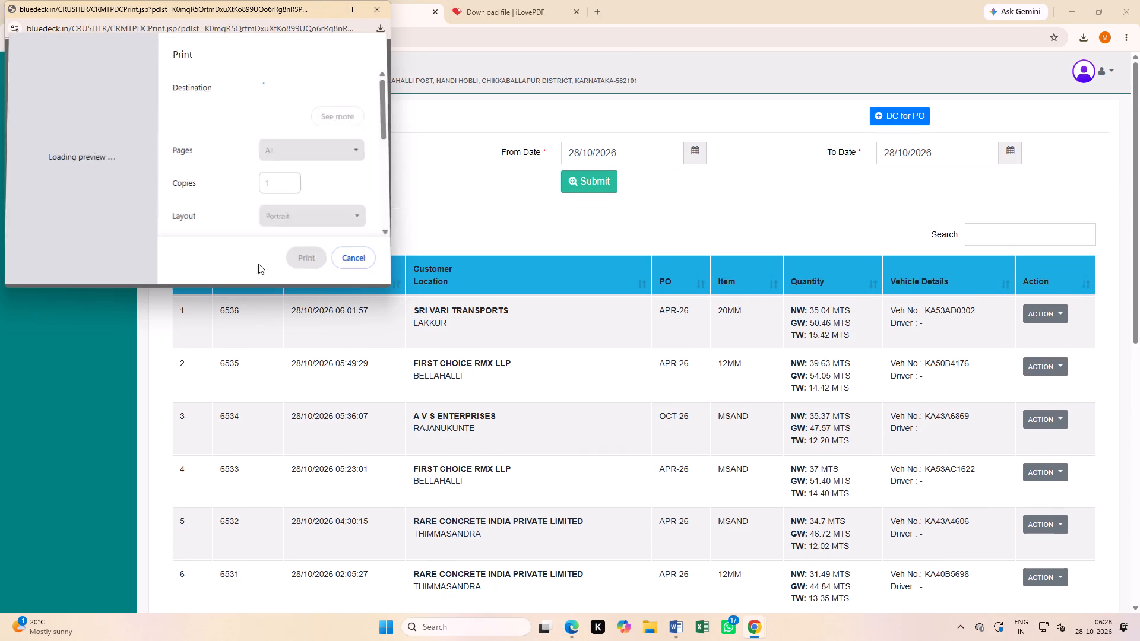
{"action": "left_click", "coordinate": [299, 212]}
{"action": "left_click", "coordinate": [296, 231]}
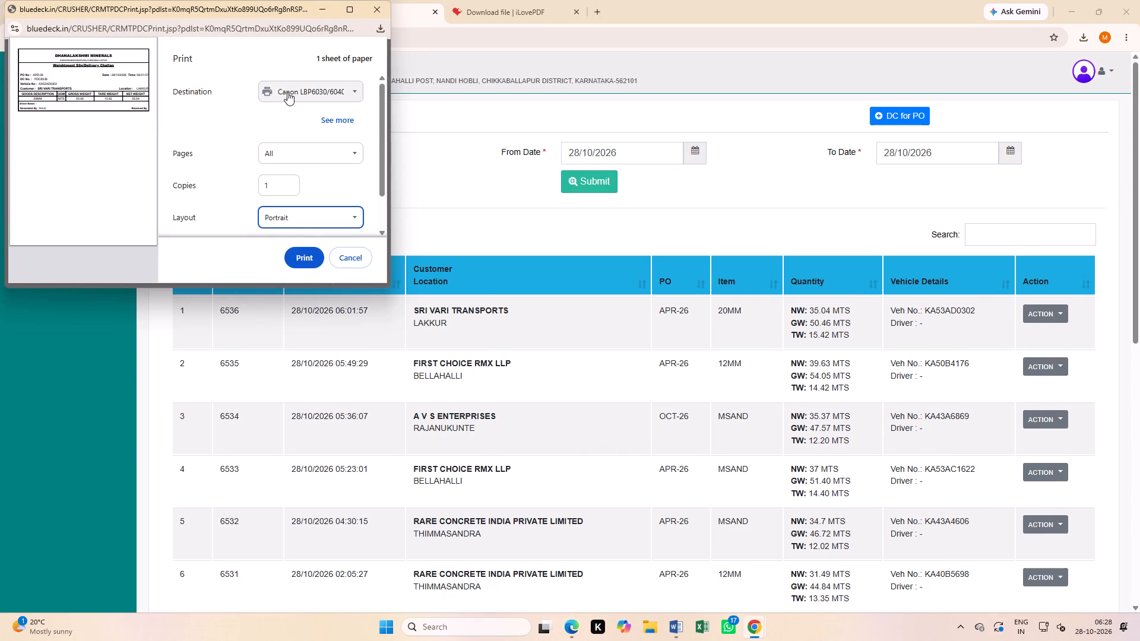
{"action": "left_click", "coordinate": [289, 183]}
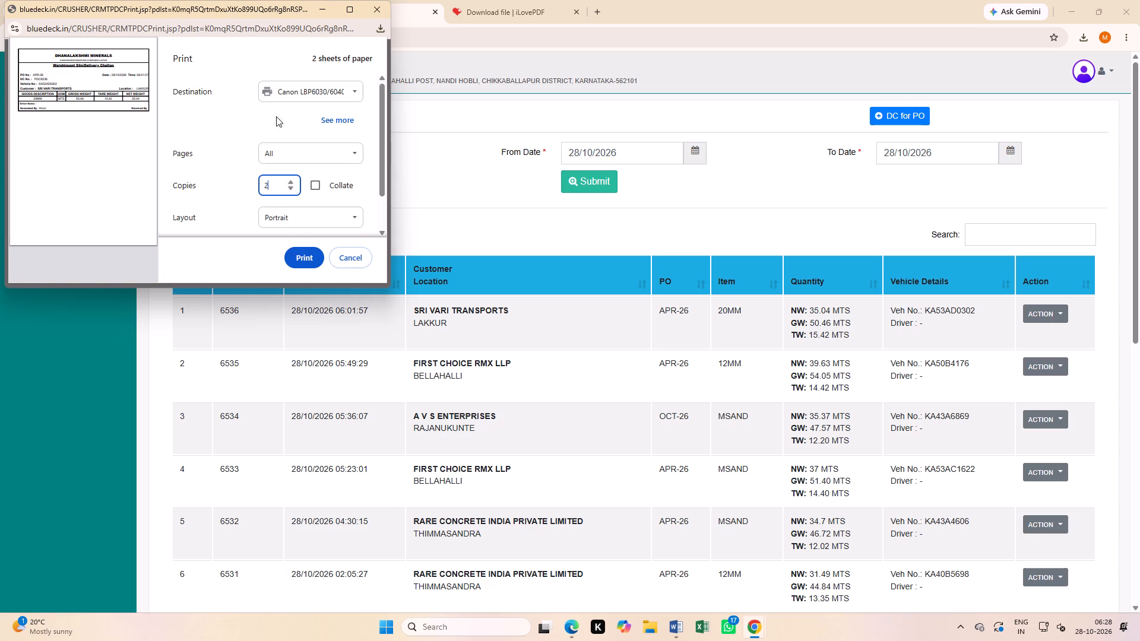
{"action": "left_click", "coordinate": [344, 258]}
Open the print view of delivery challan 6536 for SRI VARI TRANSPORTS and copy the customer's GSTIN.
{"action": "left_click", "coordinate": [1047, 310]}
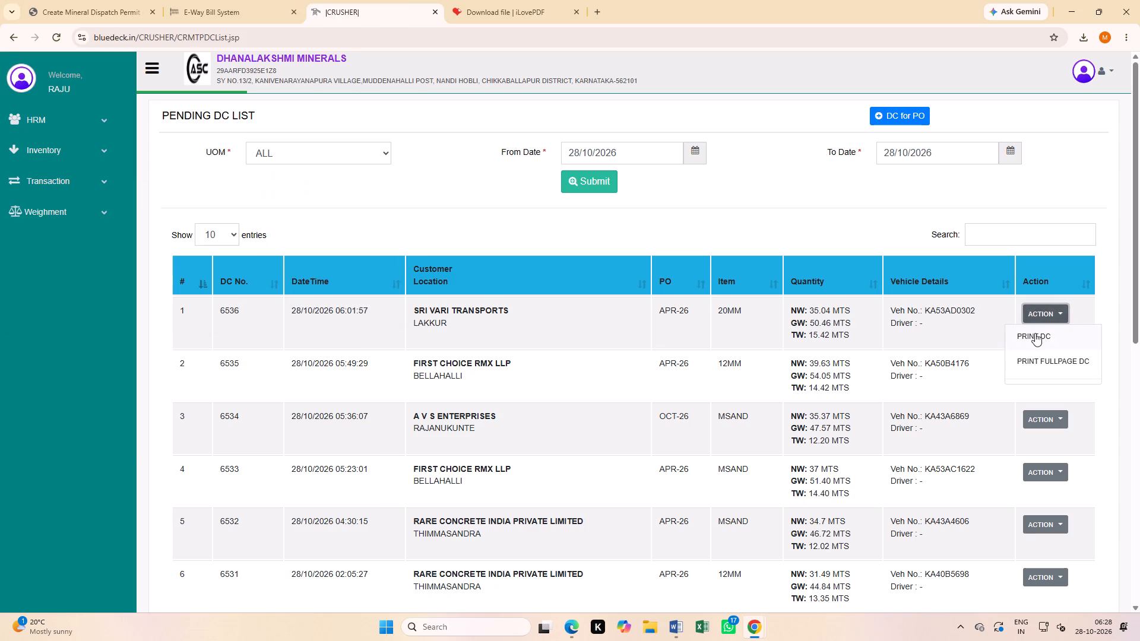
{"action": "left_click", "coordinate": [1035, 333]}
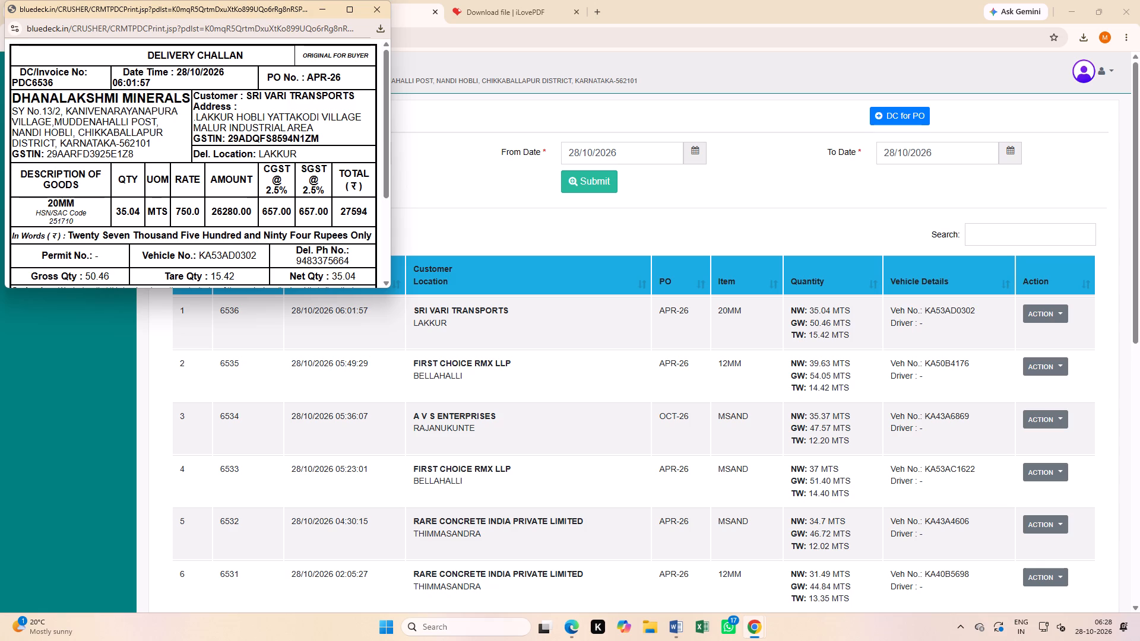
{"action": "left_click_drag", "start_coordinate": [227, 135], "coordinate": [317, 139]}
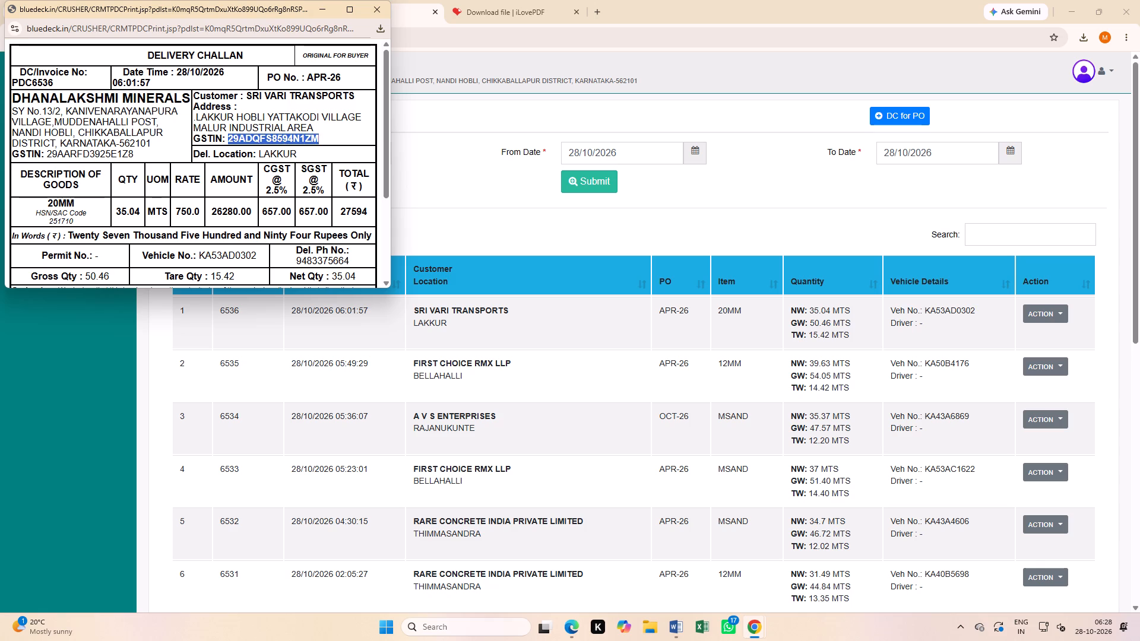
{"action": "key", "text": "ctrl+c"}
{"action": "left_click", "coordinate": [321, 12]}
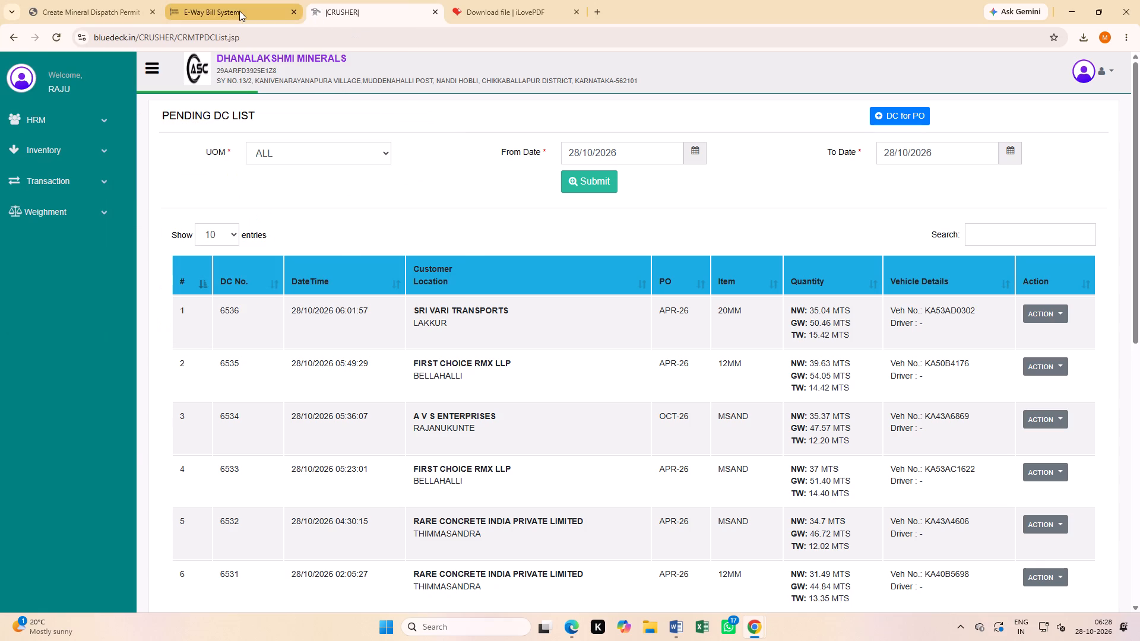
Start a new e-way bill in the E-Way Bill System with sub type Job Work and document number PDC6536.
{"action": "left_click", "coordinate": [239, 11]}
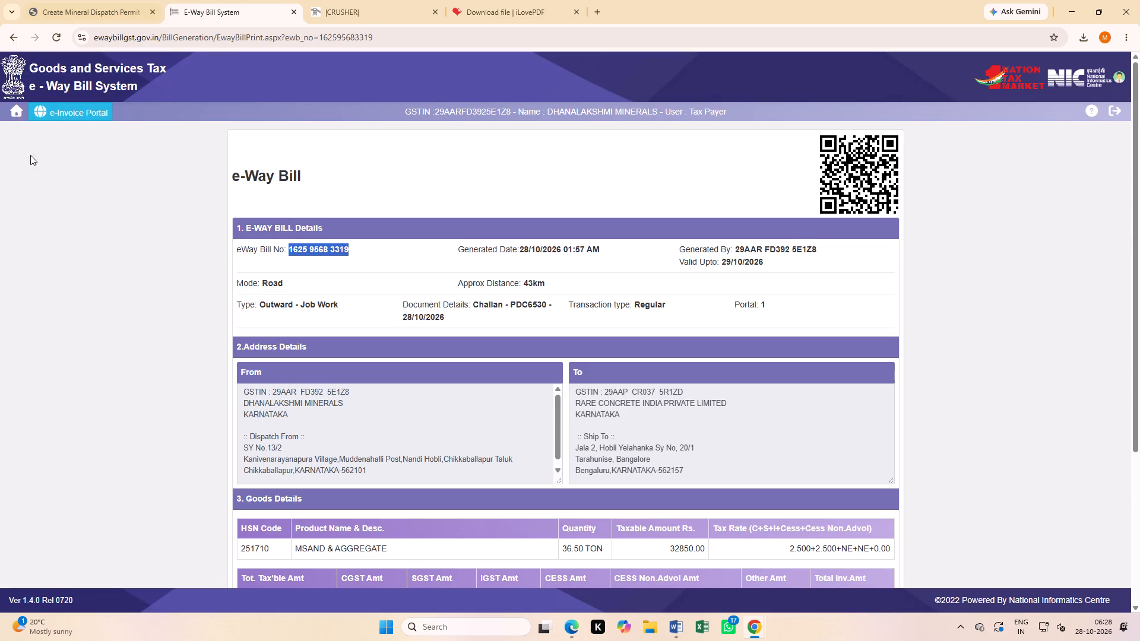
{"action": "left_click", "coordinate": [17, 114]}
{"action": "left_click", "coordinate": [47, 141]}
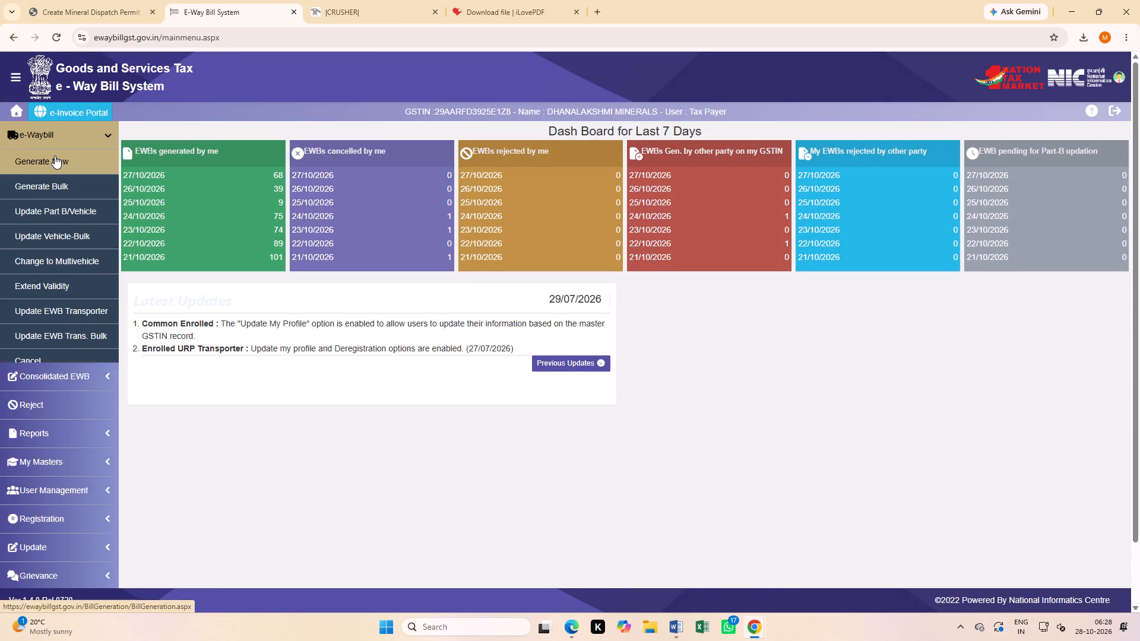
{"action": "left_click", "coordinate": [55, 156]}
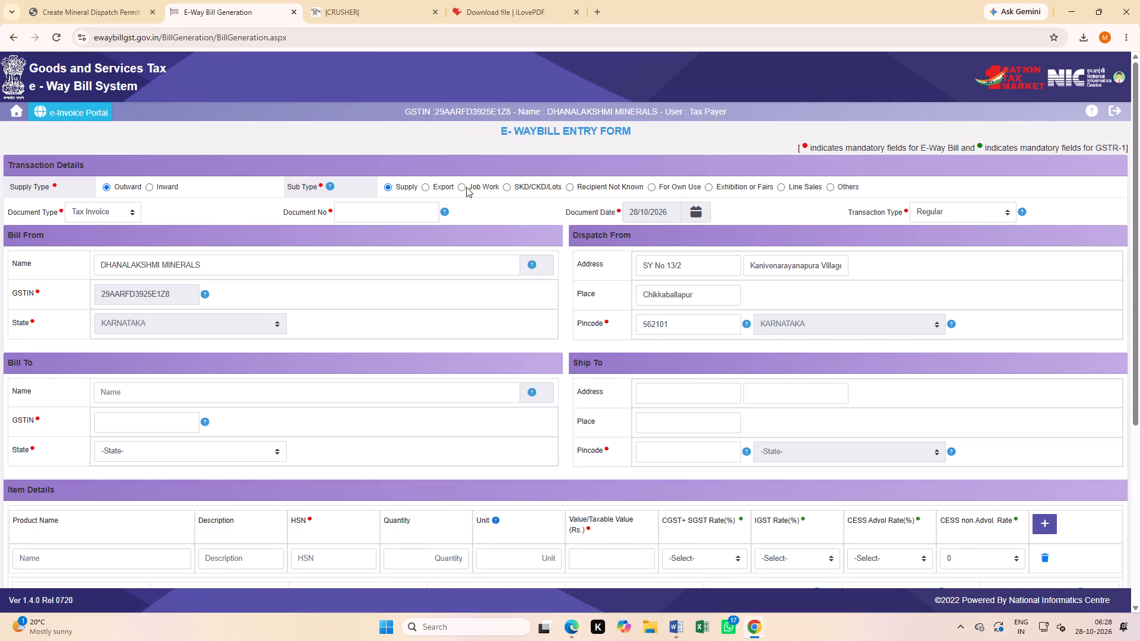
{"action": "left_click", "coordinate": [466, 187]}
{"action": "left_click", "coordinate": [451, 126]}
{"action": "left_click", "coordinate": [459, 188]}
{"action": "left_click", "coordinate": [455, 134]}
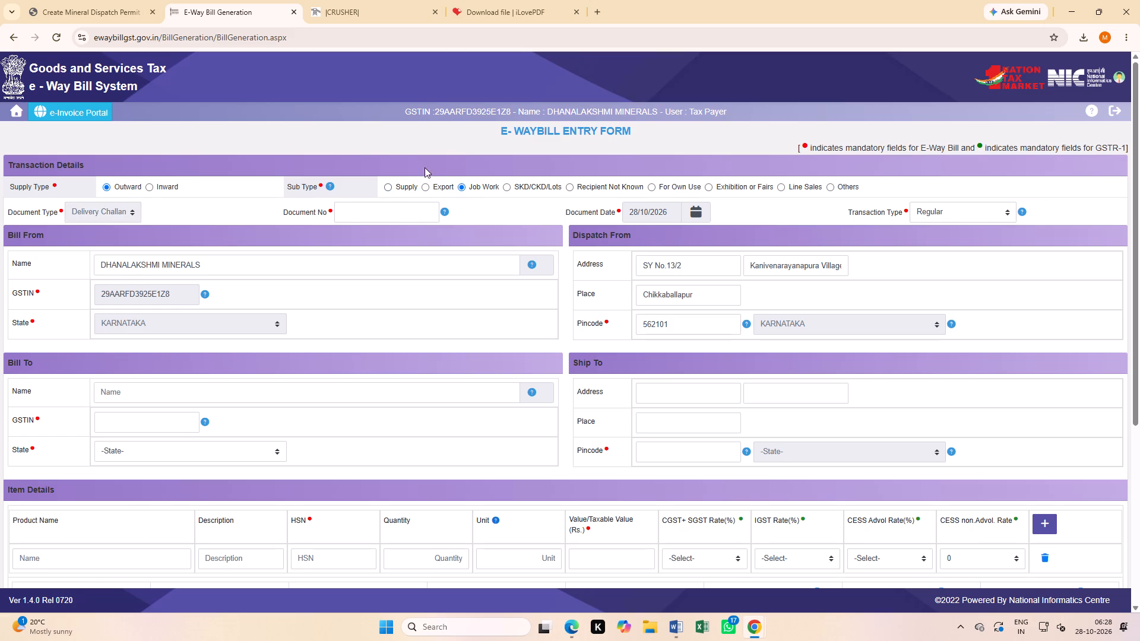
{"action": "left_click", "coordinate": [370, 208]}
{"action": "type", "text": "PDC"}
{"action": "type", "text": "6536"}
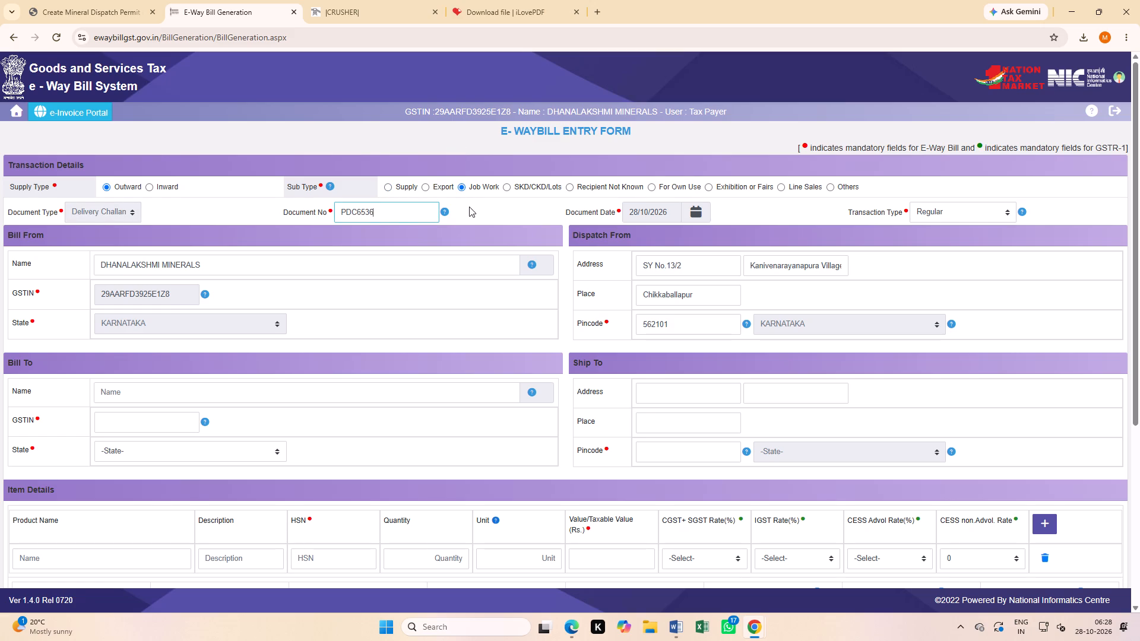
{"action": "left_click", "coordinate": [469, 207]}
Fill in the Bill To GSTIN with the copied customer GSTIN.
{"action": "scroll", "coordinate": [256, 336], "scroll_direction": "down", "scroll_amount": 2}
{"action": "left_click", "coordinate": [132, 307]}
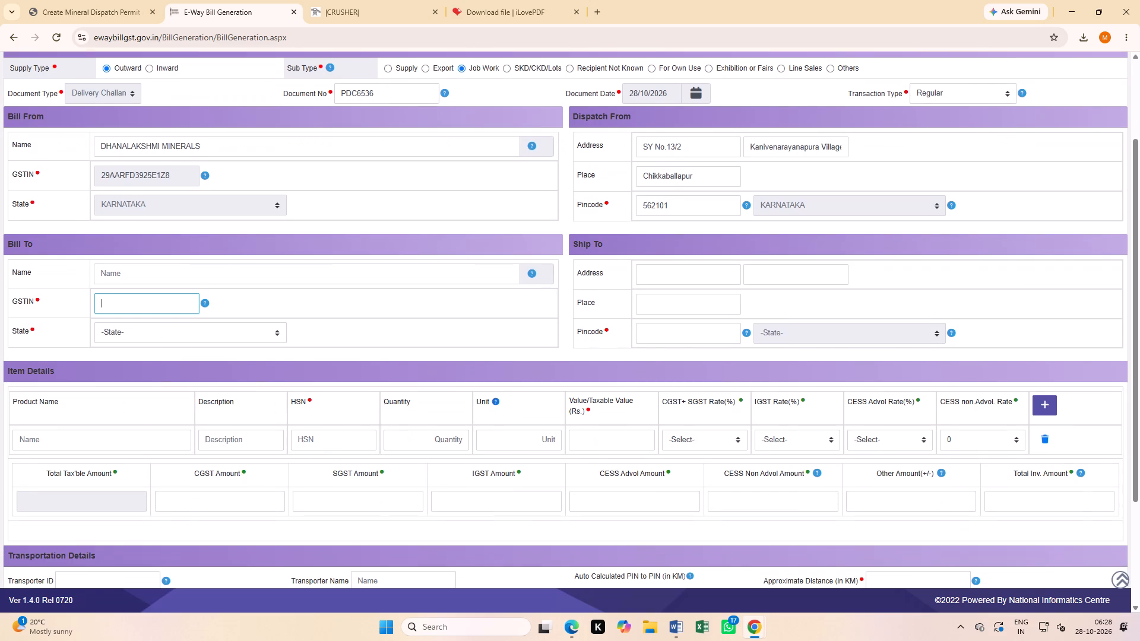
{"action": "key", "text": "ctrl+v"}
Enter the item as product 20MM, description AGGREGATE, HSN 251710, quantity 35.04, unit TON.
{"action": "scroll", "coordinate": [141, 353], "scroll_direction": "down", "scroll_amount": 3}
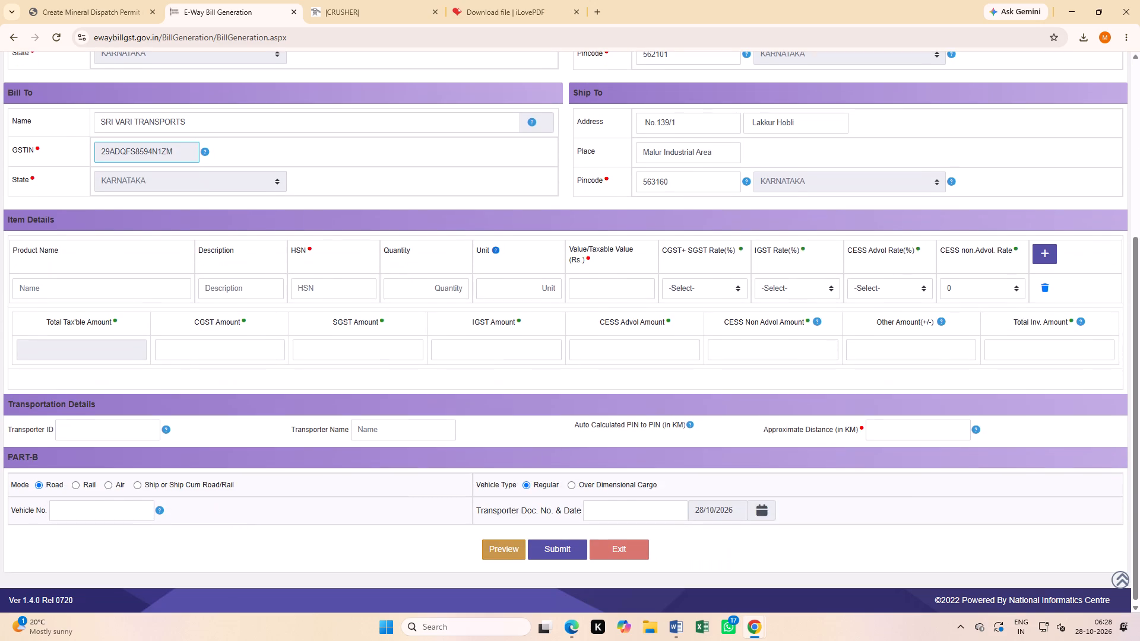
{"action": "left_click", "coordinate": [118, 287]}
{"action": "type", "text": "20MM"}
{"action": "left_click", "coordinate": [220, 286]}
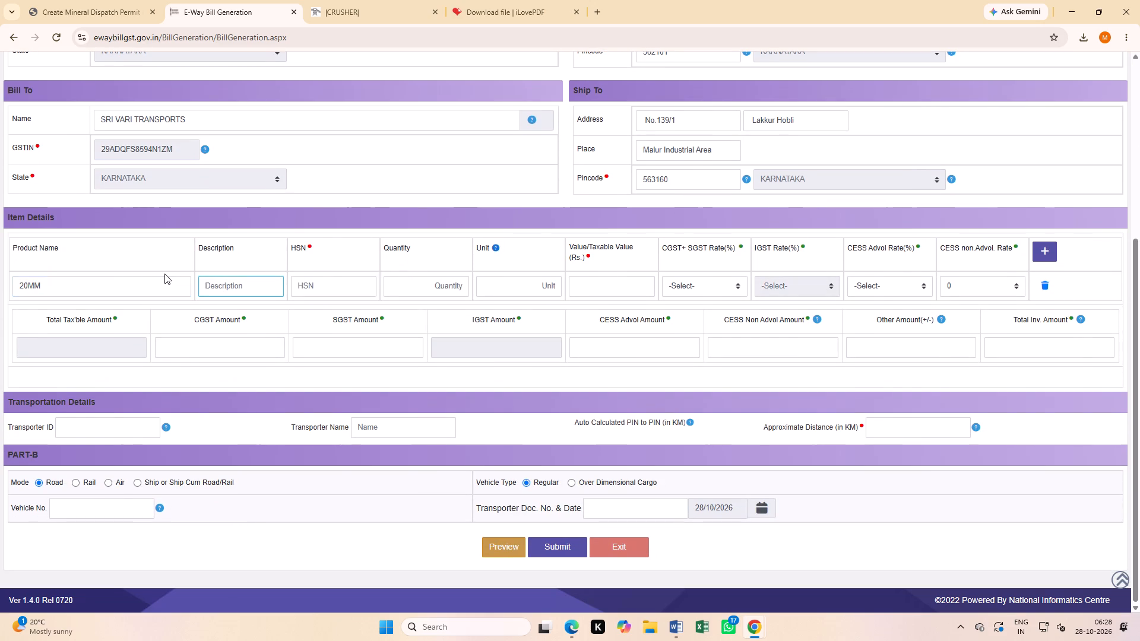
{"action": "type", "text": "AGGREGATE"}
{"action": "left_click", "coordinate": [310, 287]}
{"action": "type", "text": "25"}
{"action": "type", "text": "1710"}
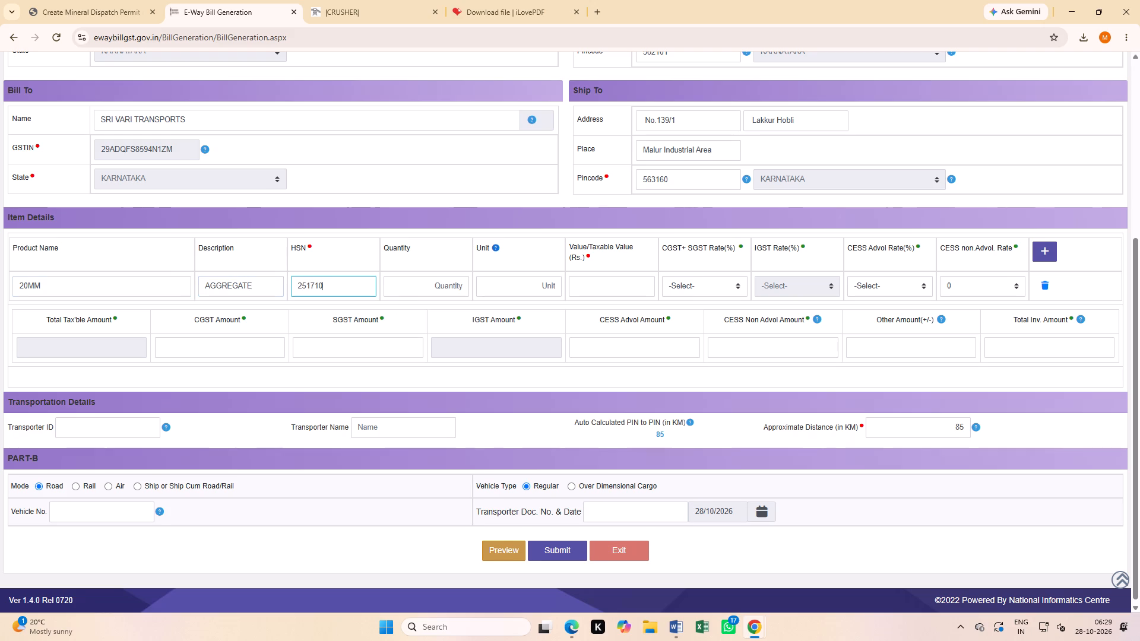
{"action": "left_click", "coordinate": [408, 280]}
{"action": "key", "text": "3"}
{"action": "type", "text": "5.0"}
{"action": "key", "text": "4"}
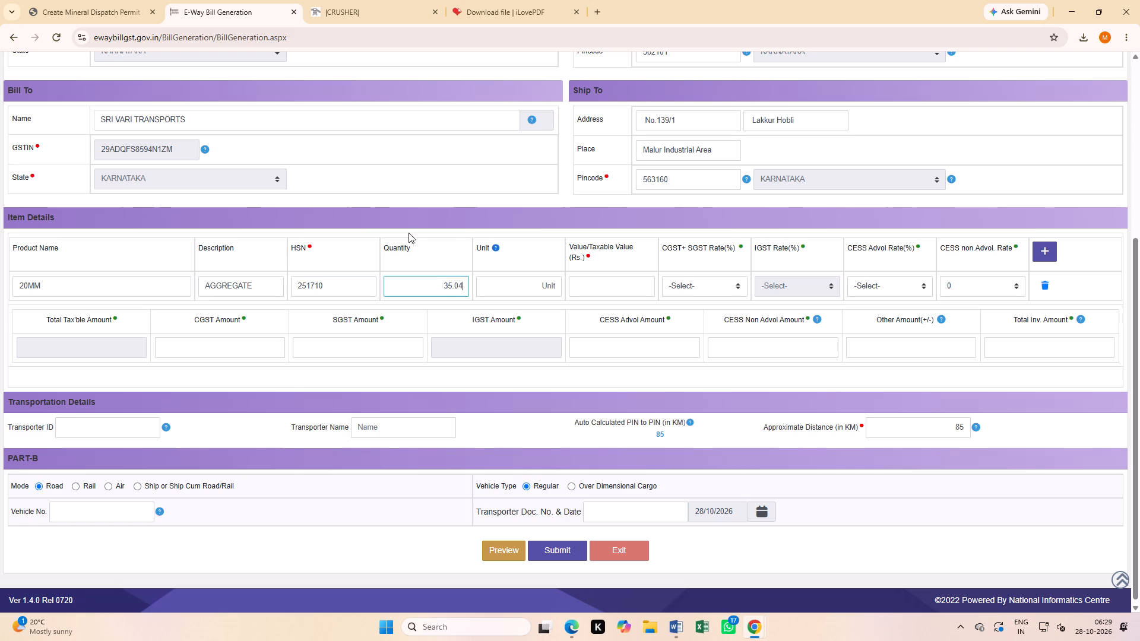
{"action": "left_click", "coordinate": [486, 279]}
{"action": "key", "text": "t"}
{"action": "type", "text": "ON"}
Consult delivery challan 6536 for the amount, and set the item's taxable value to 26820 and CGST+SGST rate to 2.500 + 2.500.
{"action": "left_click", "coordinate": [584, 294]}
{"action": "left_click", "coordinate": [385, 12]}
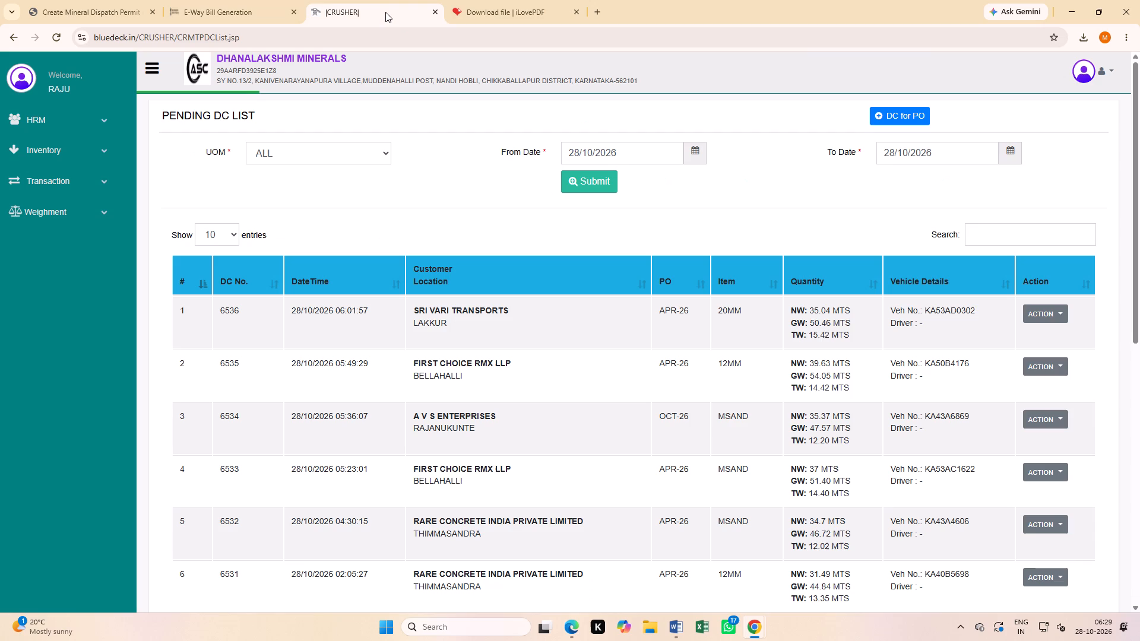
{"action": "left_click", "coordinate": [1040, 319]}
{"action": "left_click", "coordinate": [1038, 337]}
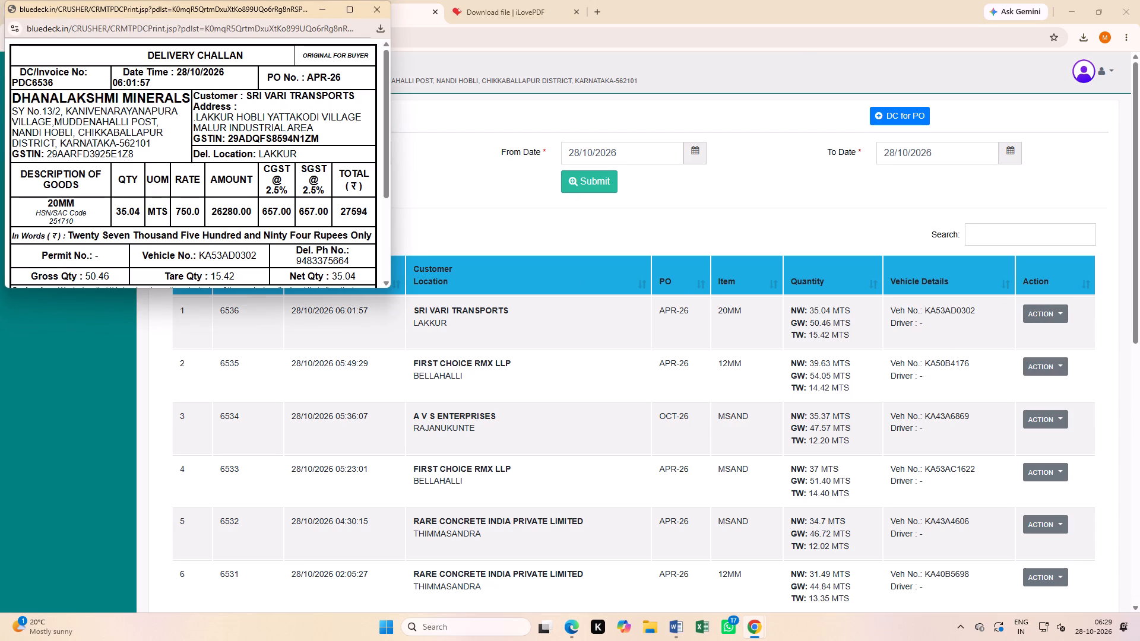
{"action": "left_click", "coordinate": [322, 0]}
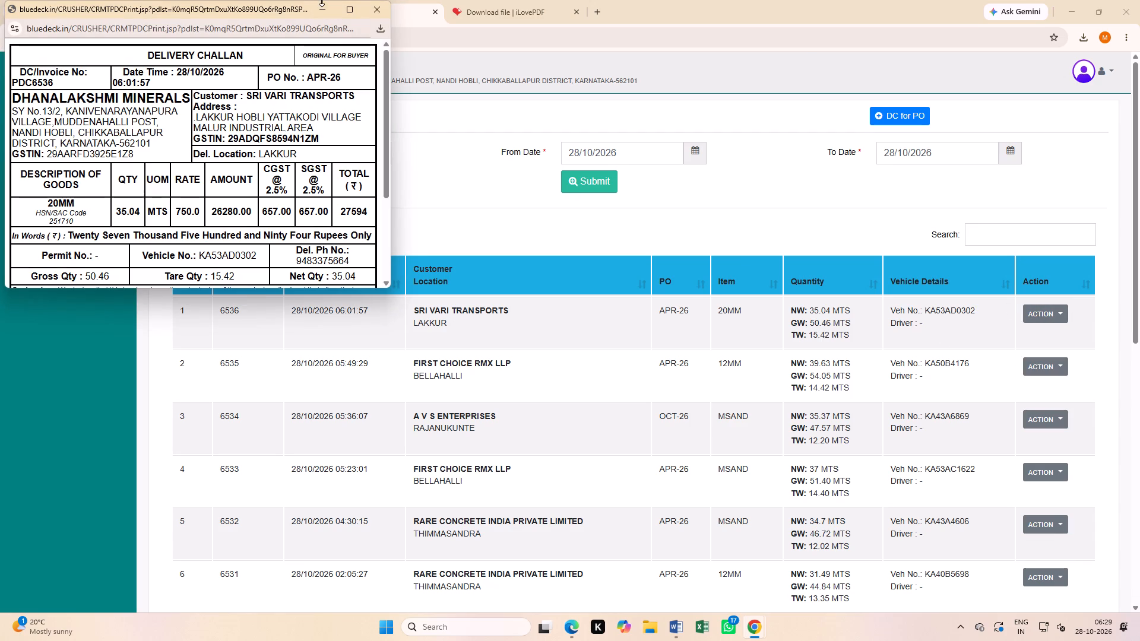
{"action": "left_click", "coordinate": [321, 7]}
{"action": "left_click", "coordinate": [197, 11]}
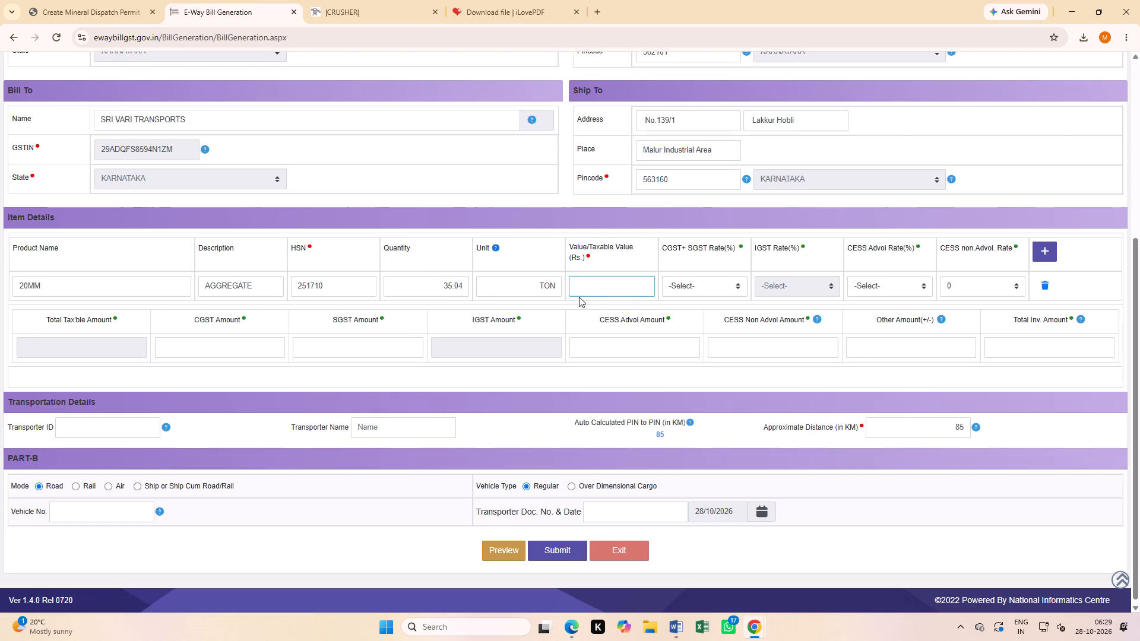
{"action": "type", "text": "26820"}
{"action": "left_click", "coordinate": [692, 281]}
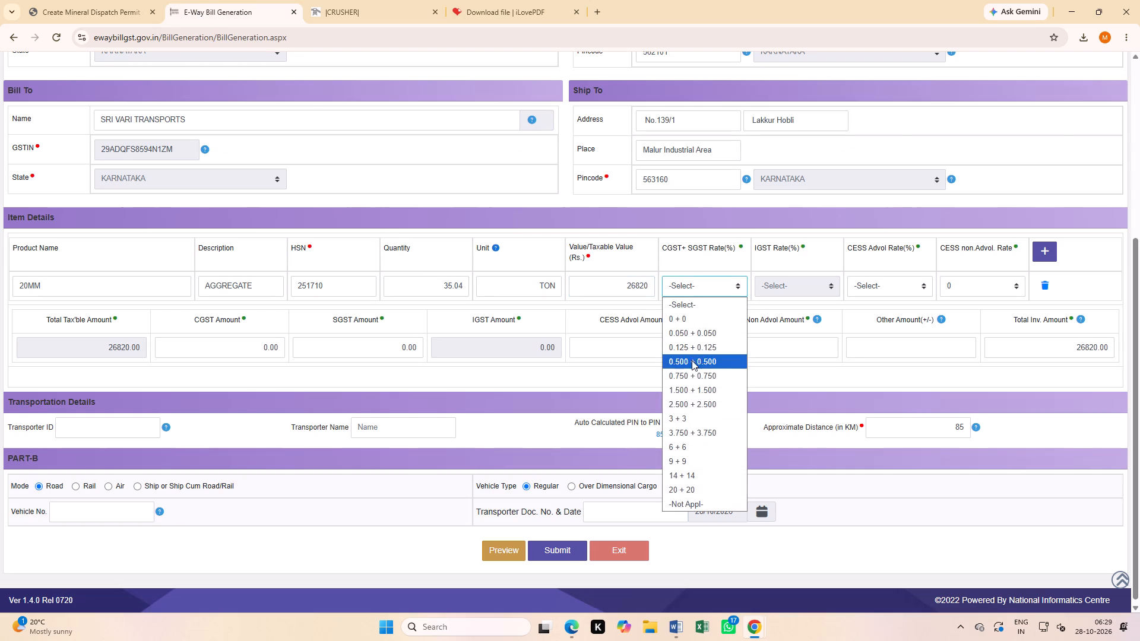
{"action": "left_click", "coordinate": [687, 405]}
Enter the challan's vehicle number, beginning KA53AD, in Part-B.
{"action": "scroll", "coordinate": [102, 460], "scroll_direction": "down", "scroll_amount": 4}
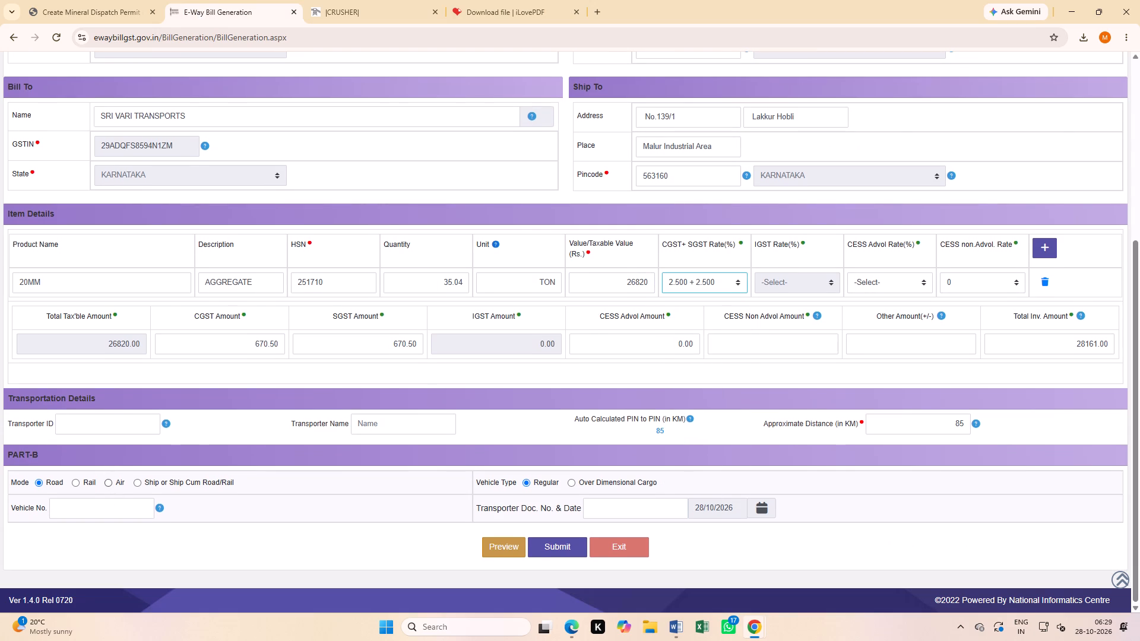
{"action": "left_click", "coordinate": [113, 503]}
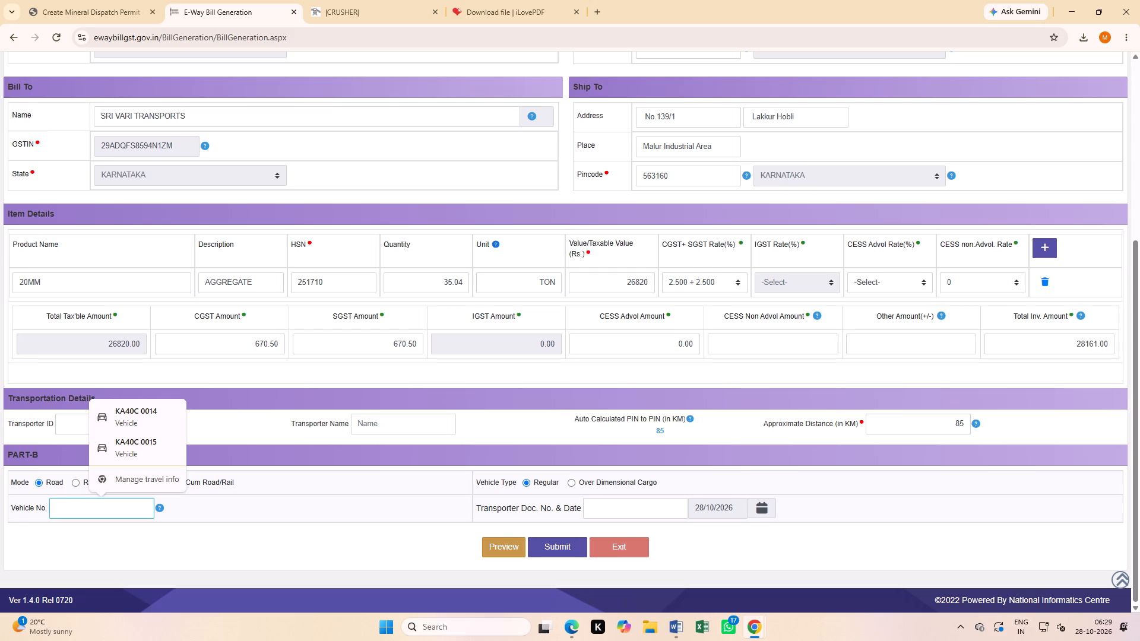
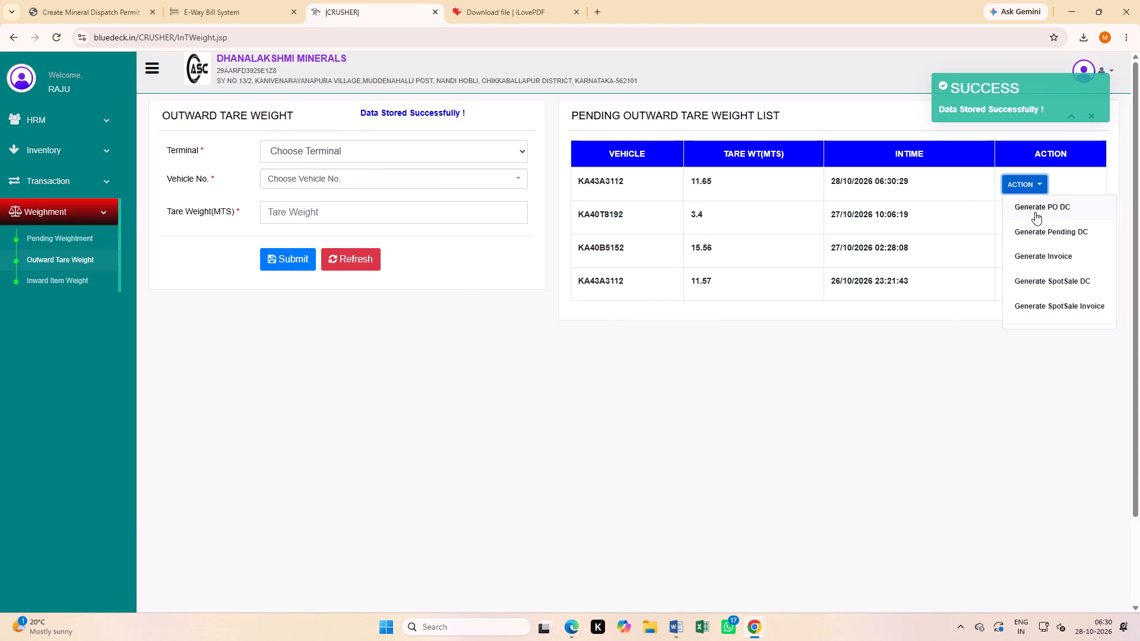
{"action": "left_click", "coordinate": [1065, 274]}
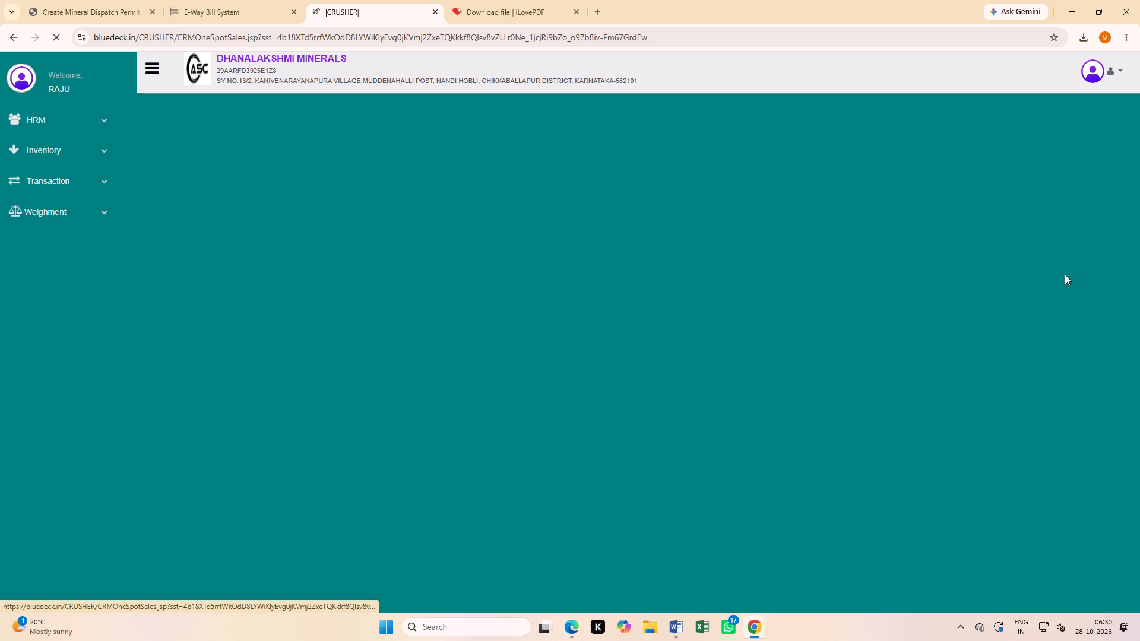
{"action": "left_click", "coordinate": [696, 159]}
{"action": "left_click", "coordinate": [710, 180]}
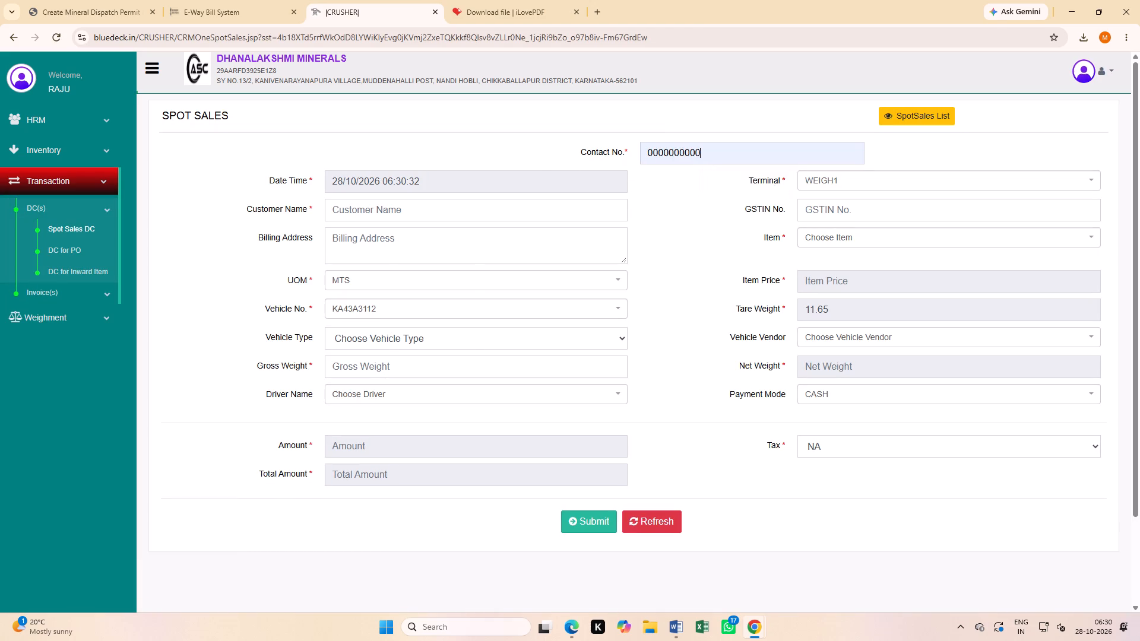
{"action": "left_click", "coordinate": [573, 207]}
{"action": "key", "text": "k"}
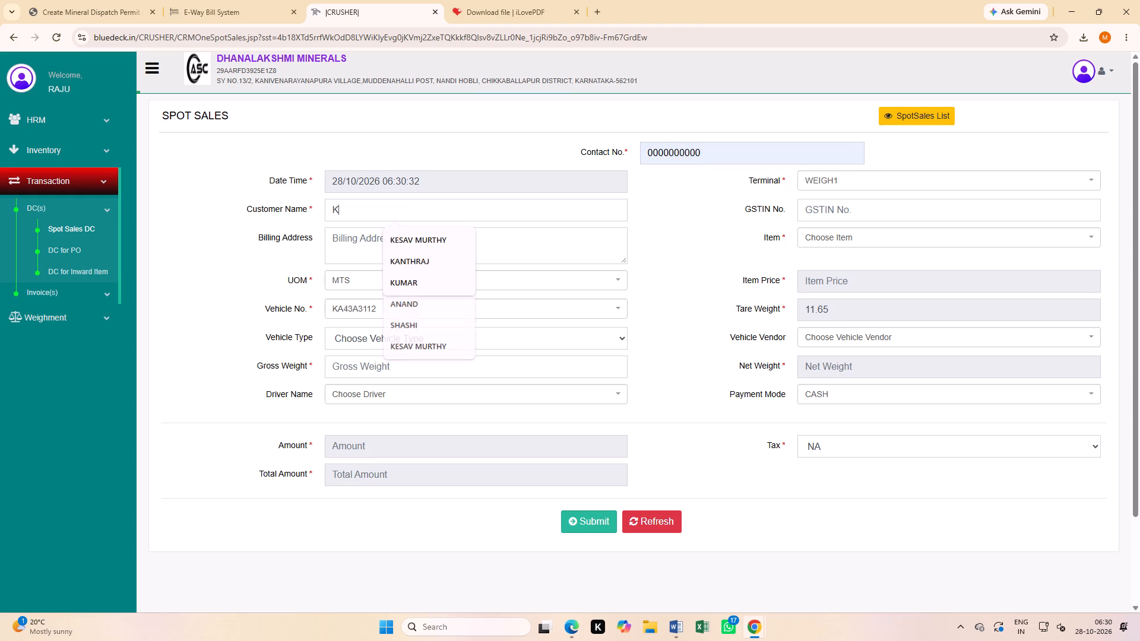
{"action": "type", "text": "ES"}
{"action": "left_click", "coordinate": [419, 236]}
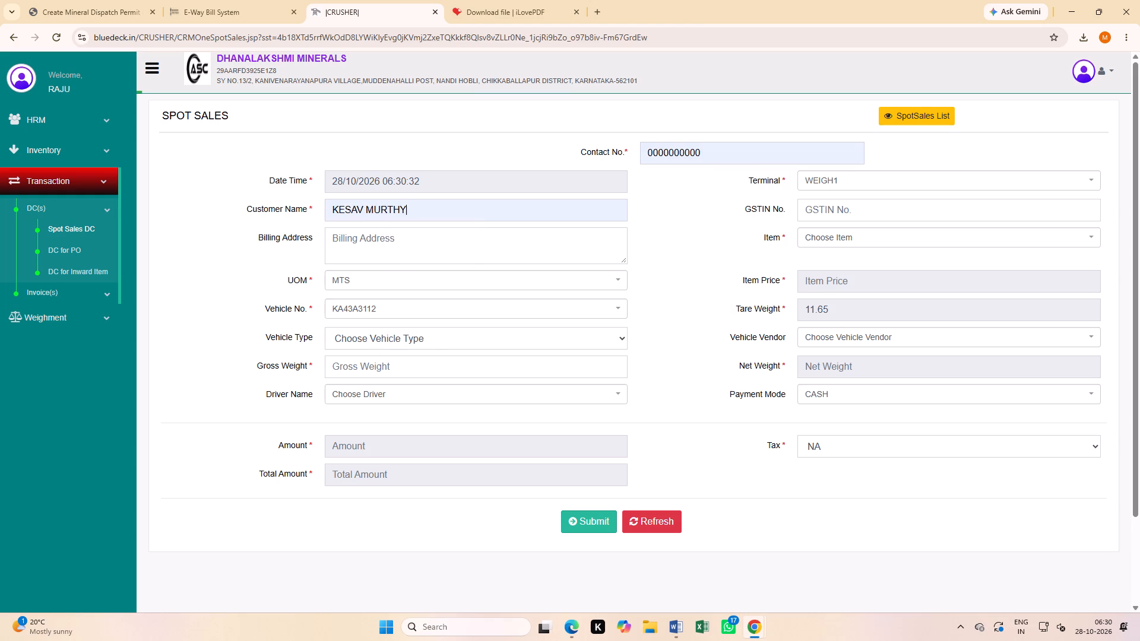
Set the spot sale's item to 20MM and gross weight to 40.49, and generate the DC.
{"action": "left_click", "coordinate": [672, 242]}
{"action": "left_click", "coordinate": [867, 230]}
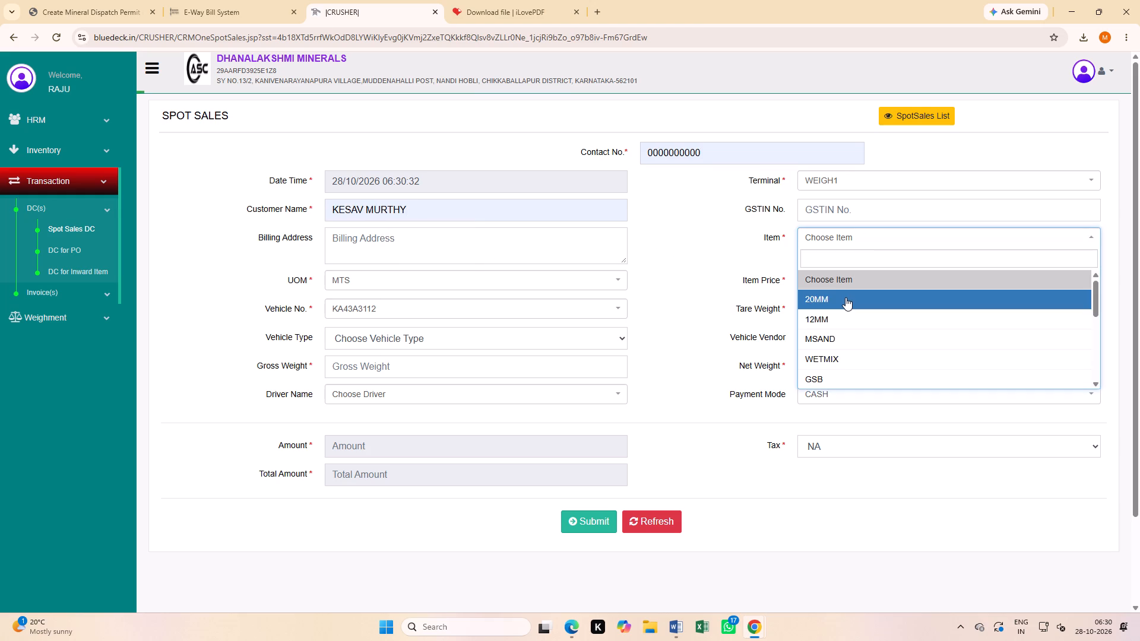
{"action": "left_click", "coordinate": [838, 297]}
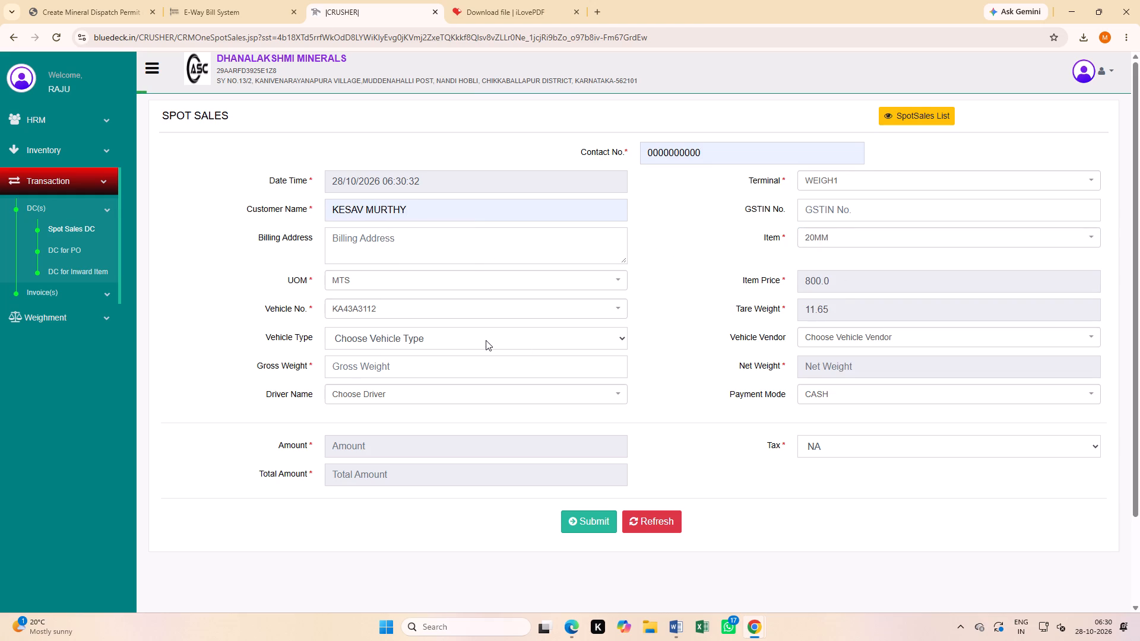
{"action": "left_click", "coordinate": [486, 340]}
{"action": "left_click", "coordinate": [471, 352]}
{"action": "left_click", "coordinate": [464, 363]}
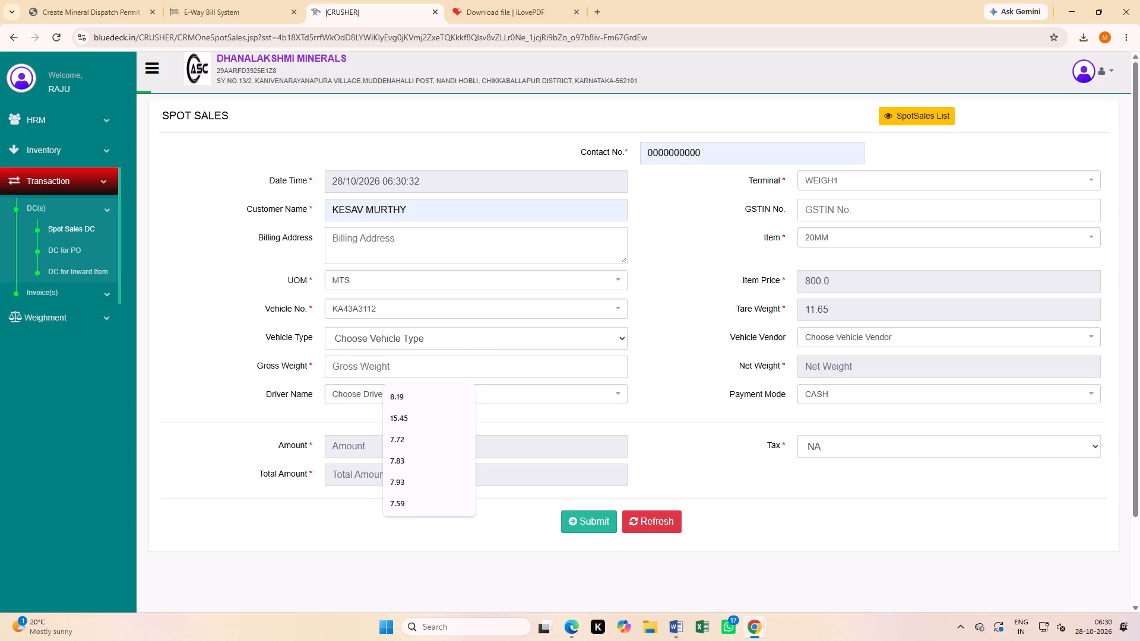
{"action": "type", "text": "40."}
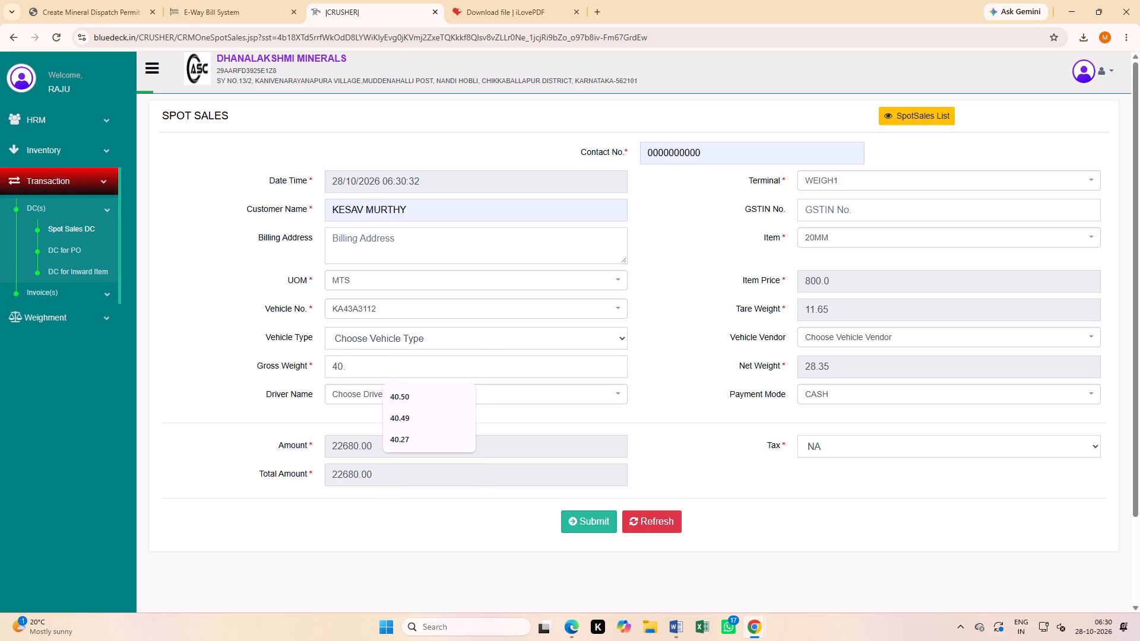
{"action": "type", "text": "48"}
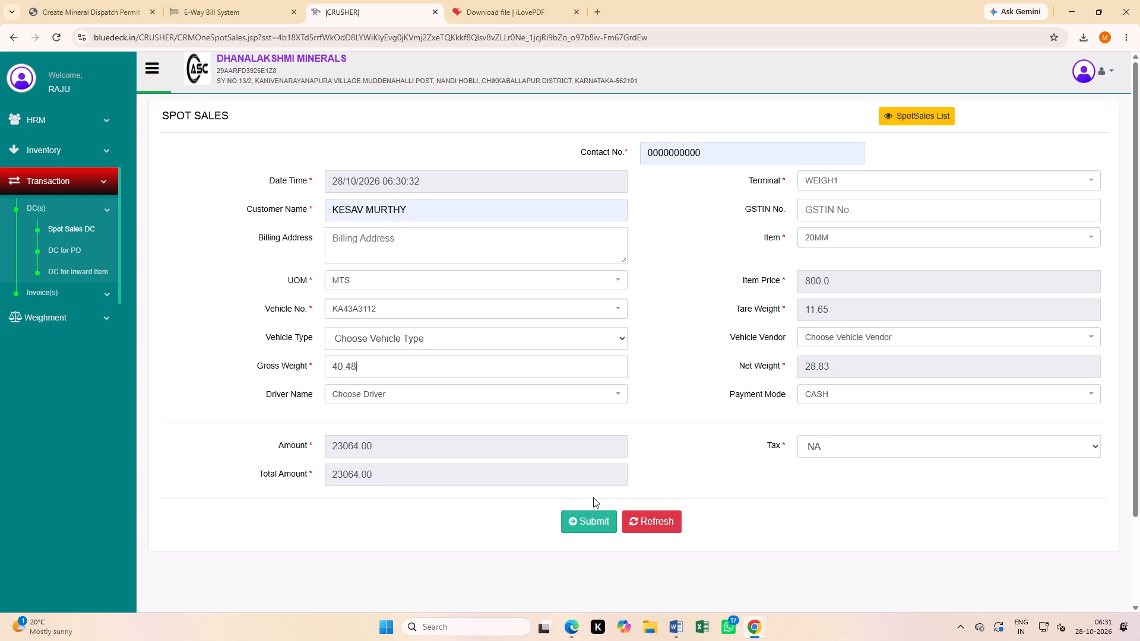
{"action": "key", "text": "BackSpace"}
{"action": "key", "text": "9"}
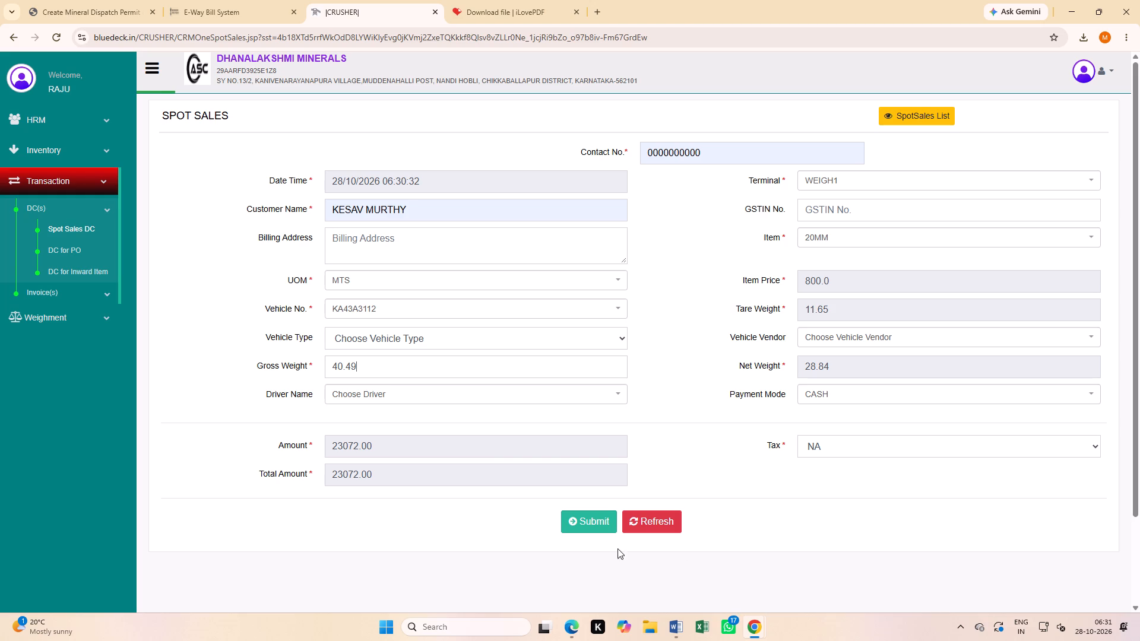
{"action": "left_click", "coordinate": [604, 522]}
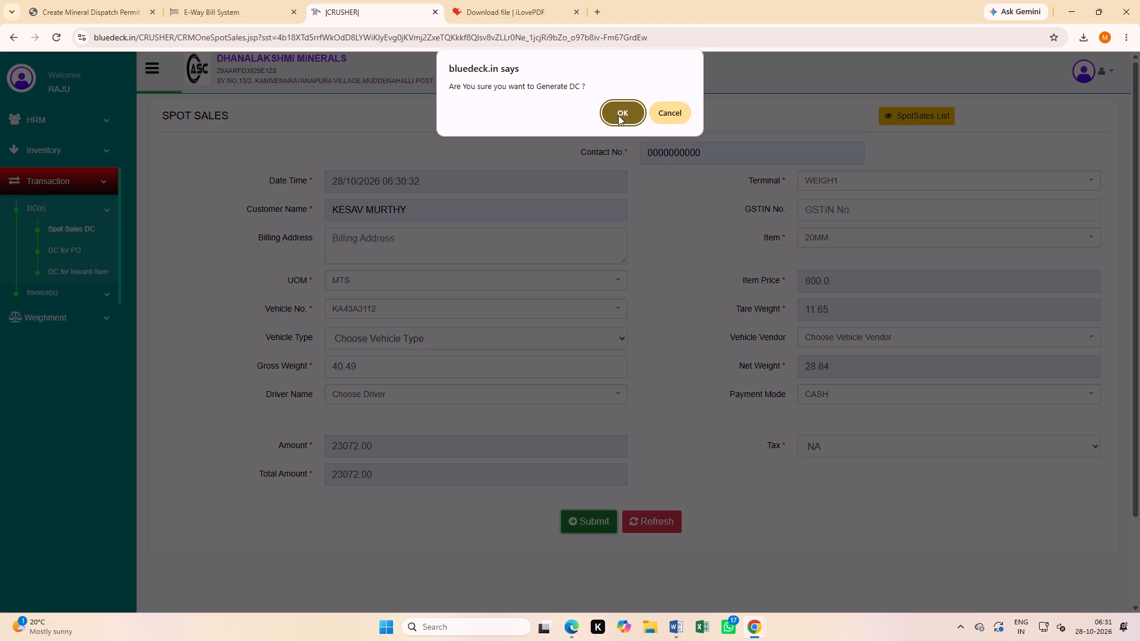
{"action": "left_click", "coordinate": [619, 114]}
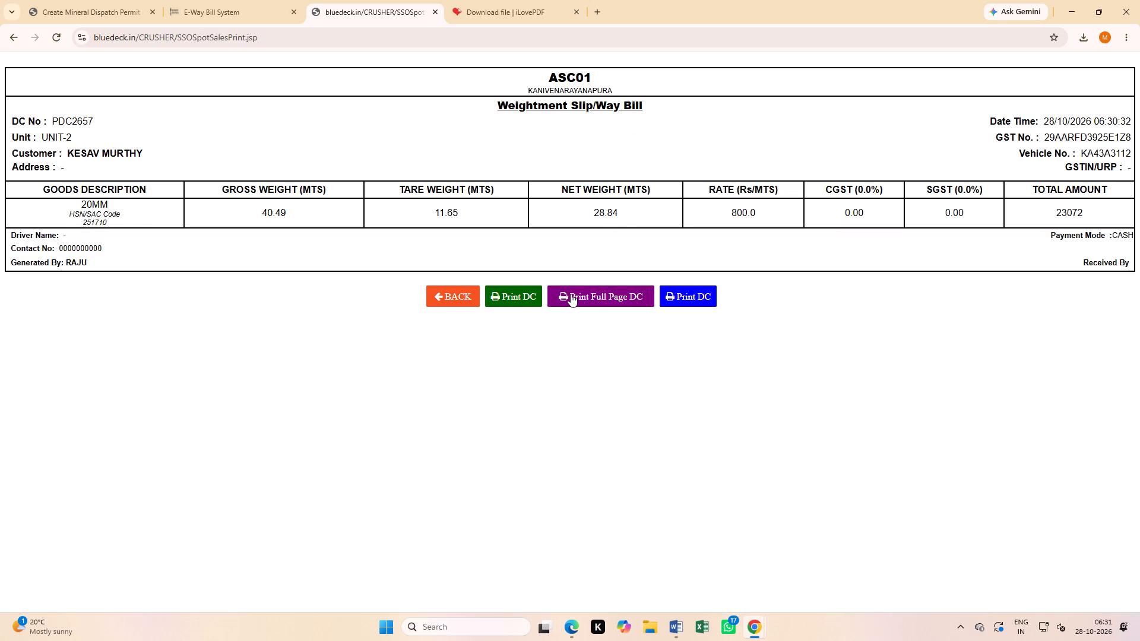
{"action": "left_click", "coordinate": [515, 278]}
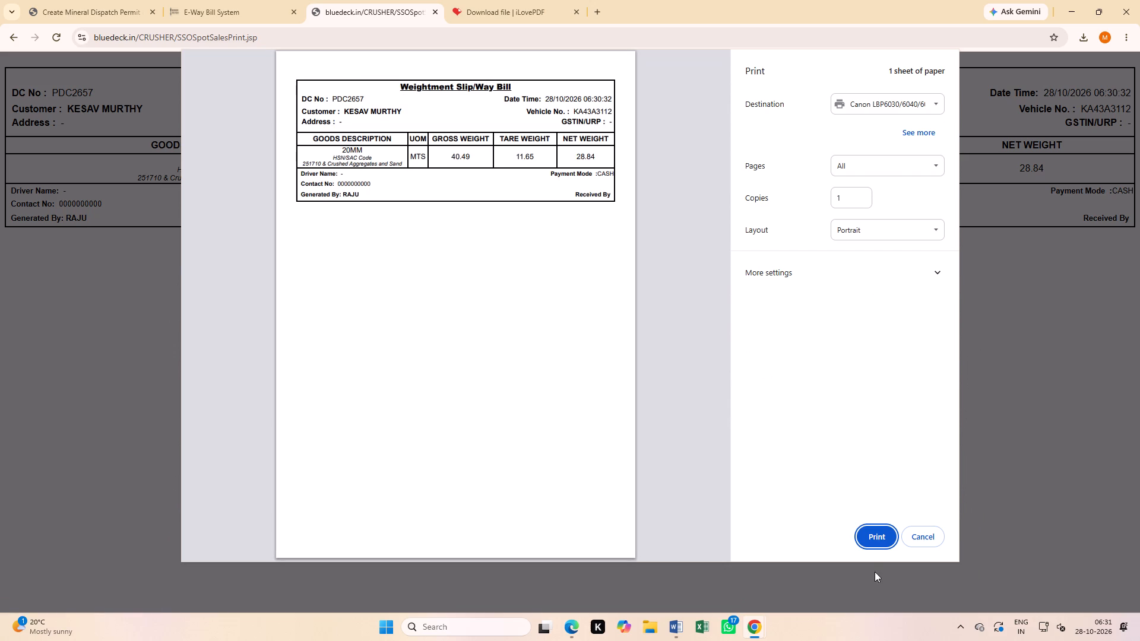
{"action": "left_click", "coordinate": [875, 538]}
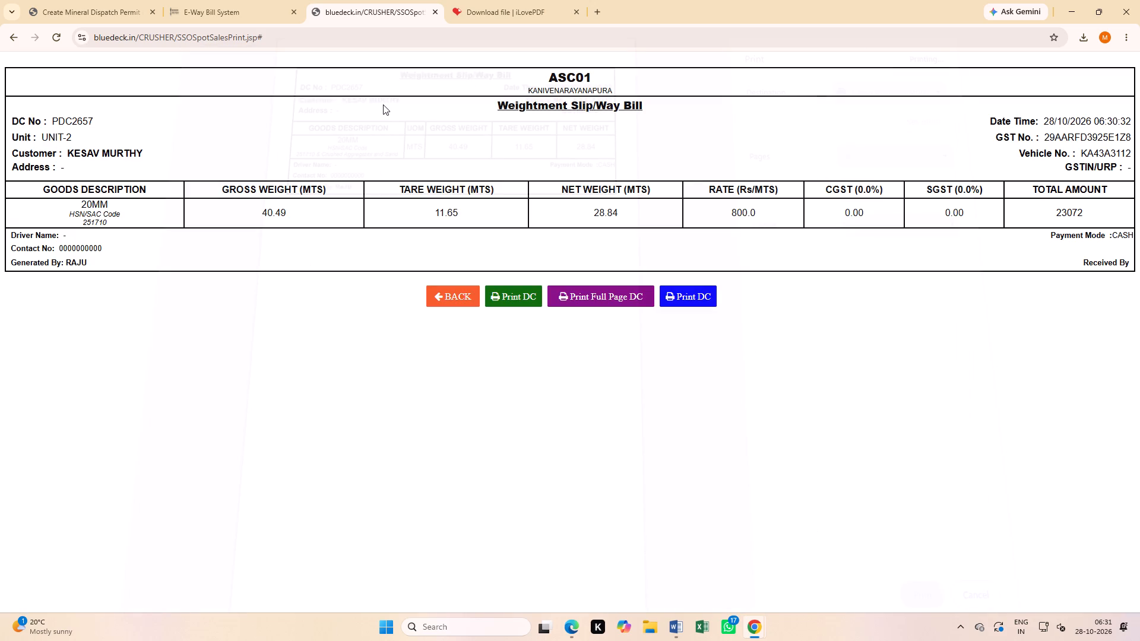
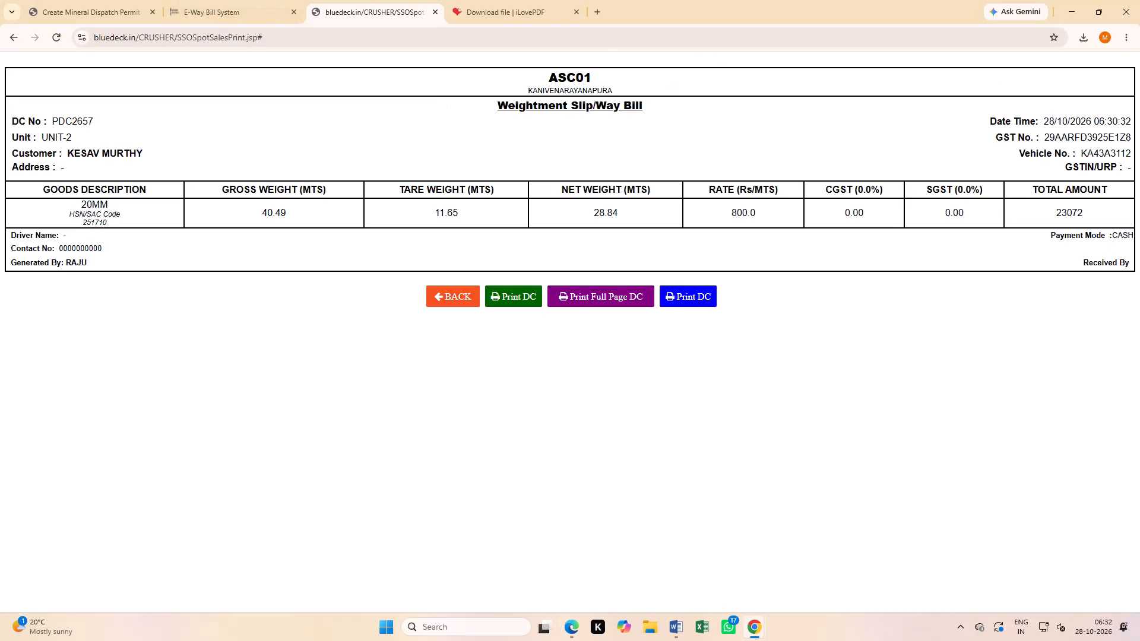
Start a new outward e-way bill with sub type Job Work, ready for its delivery challan document number.
{"action": "left_click", "coordinate": [112, 12]}
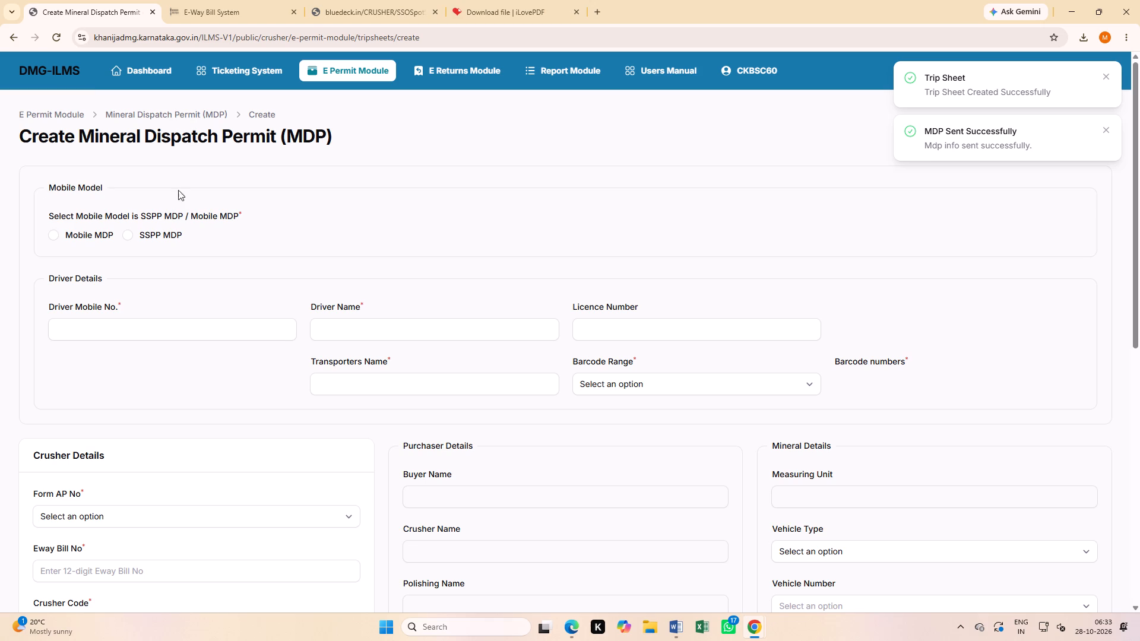
{"action": "scroll", "coordinate": [138, 283], "scroll_direction": "down", "scroll_amount": 1}
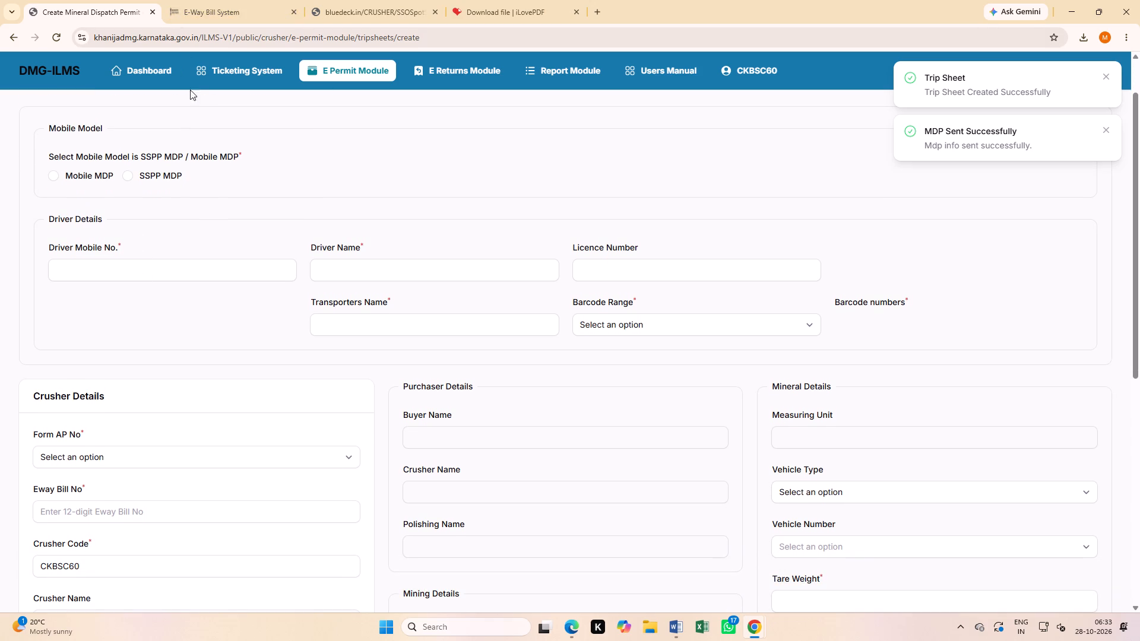
{"action": "left_click", "coordinate": [228, 10]}
{"action": "scroll", "coordinate": [82, 202], "scroll_direction": "up", "scroll_amount": 3}
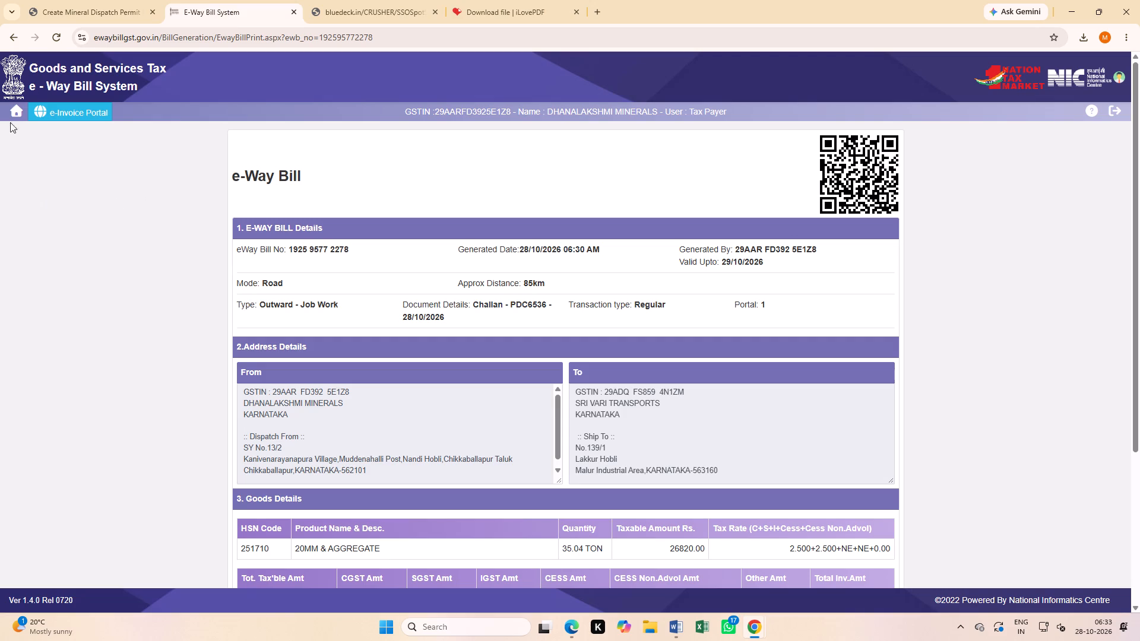
{"action": "left_click", "coordinate": [20, 111]}
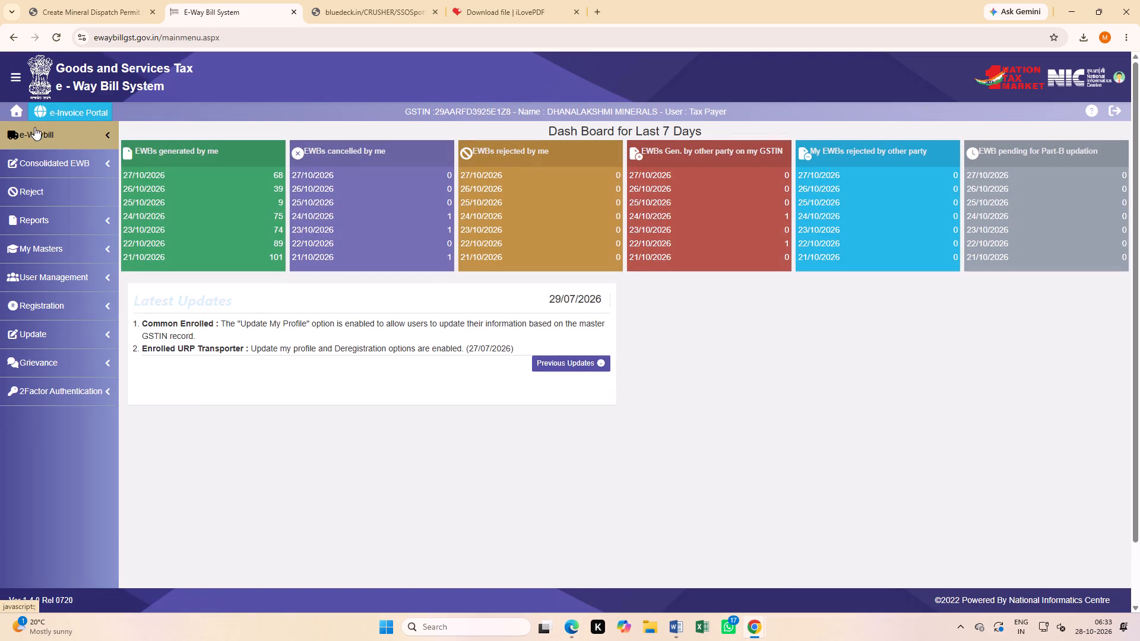
{"action": "left_click", "coordinate": [34, 127]}
{"action": "left_click", "coordinate": [46, 163]}
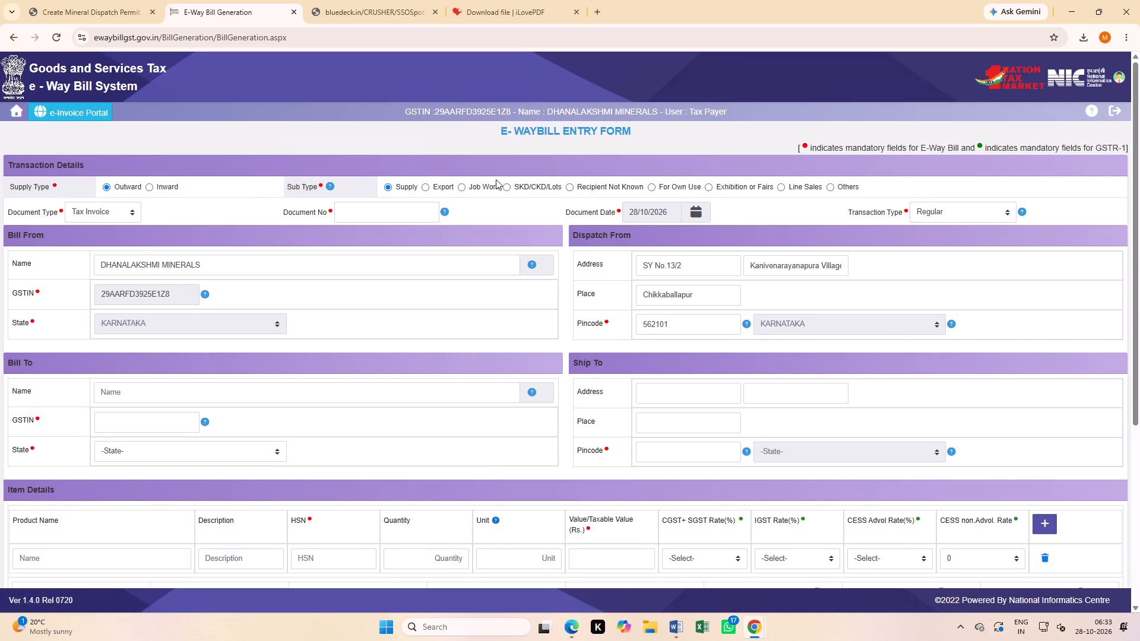
{"action": "left_click", "coordinate": [461, 186]}
{"action": "left_click", "coordinate": [461, 148]}
{"action": "left_click", "coordinate": [384, 219]}
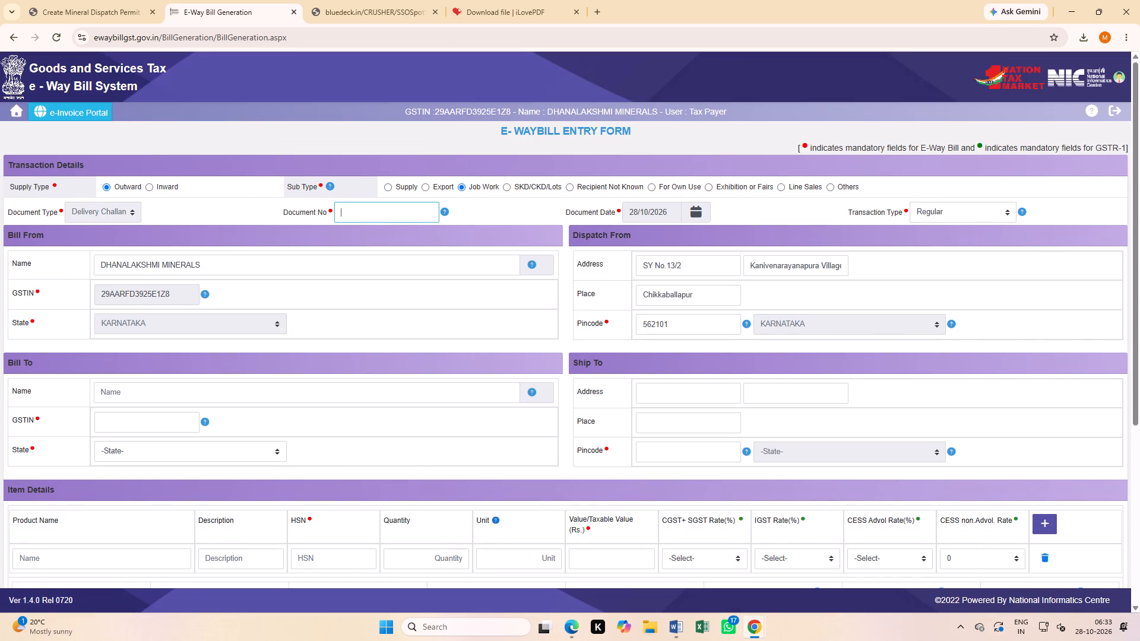
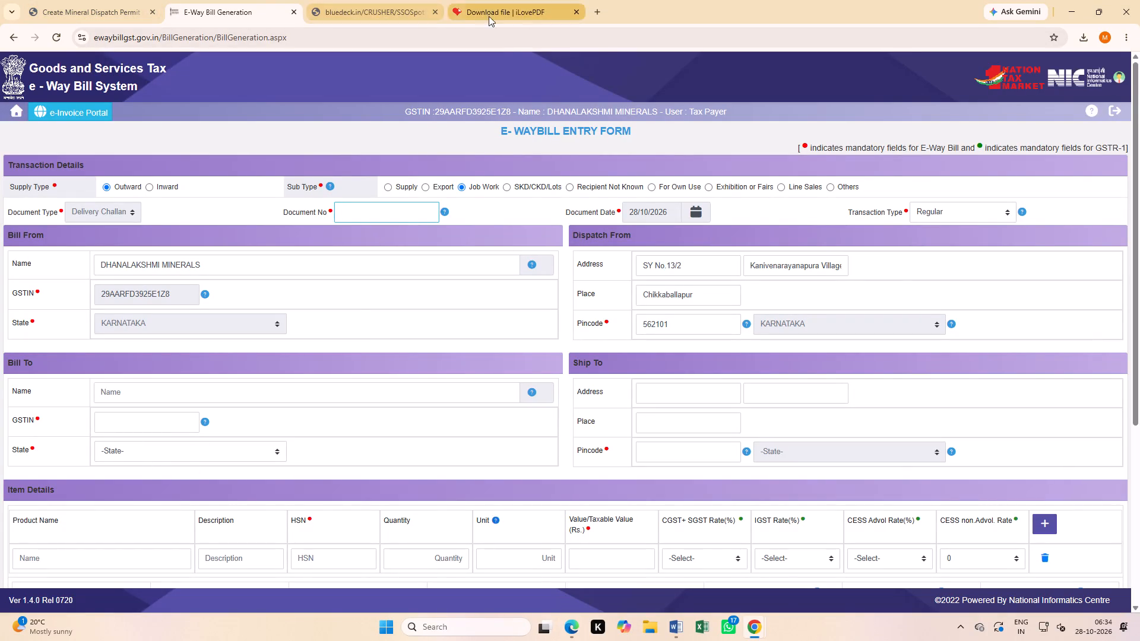
Enter the GSTIN of V.E.S.A. Enterprises as the Bill To party of the e-way bill.
{"action": "left_click", "coordinate": [407, 13]}
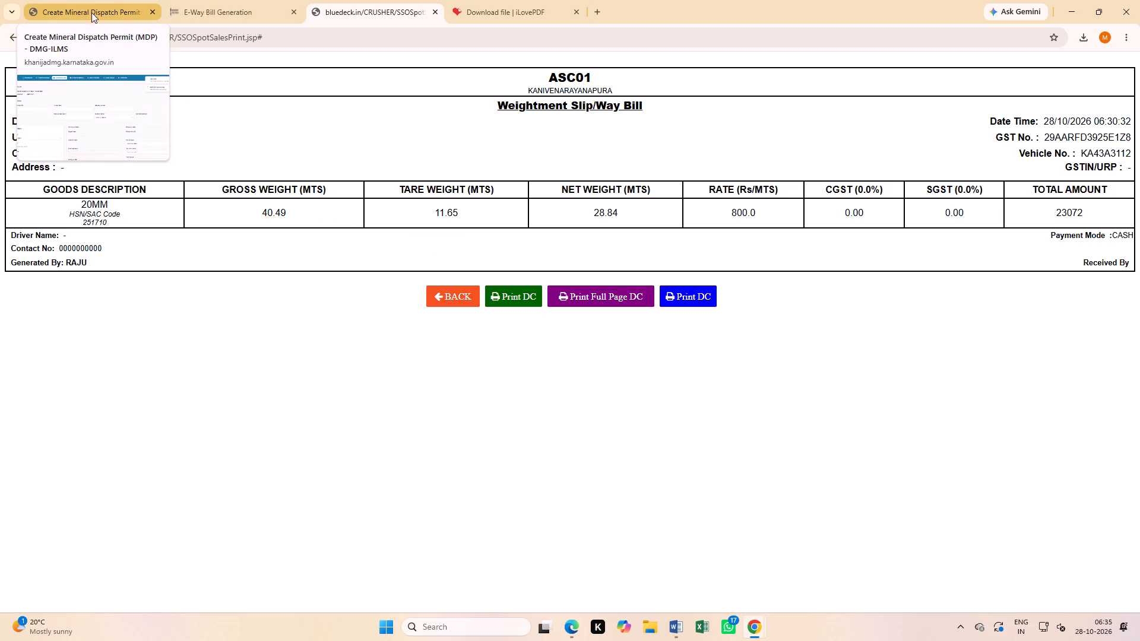
{"action": "left_click", "coordinate": [201, 10]}
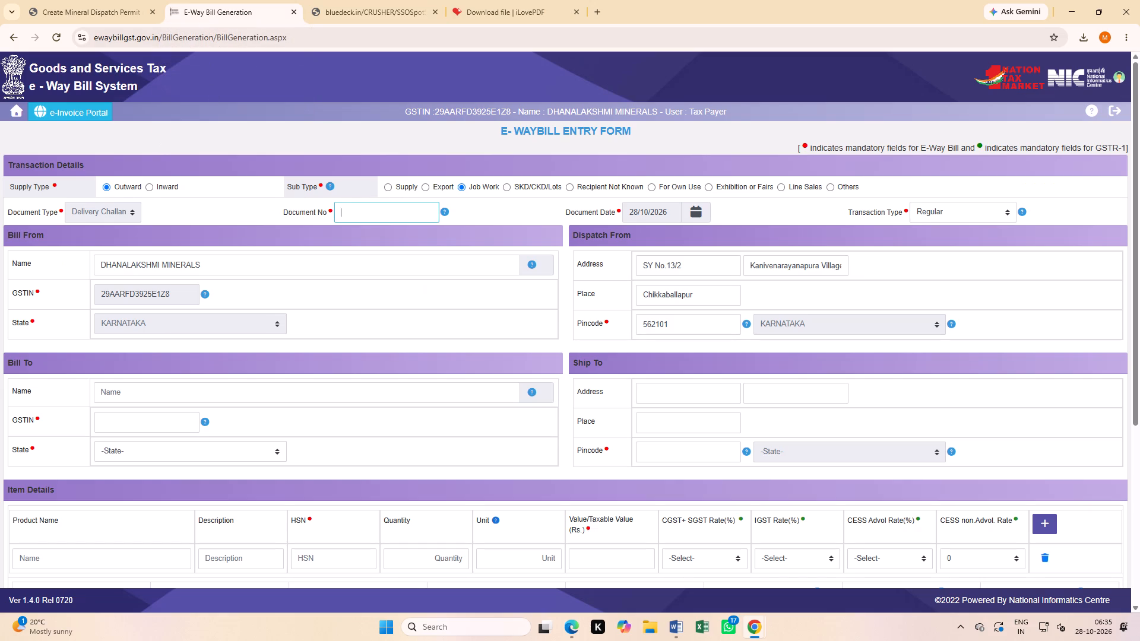
{"action": "left_click", "coordinate": [123, 427]}
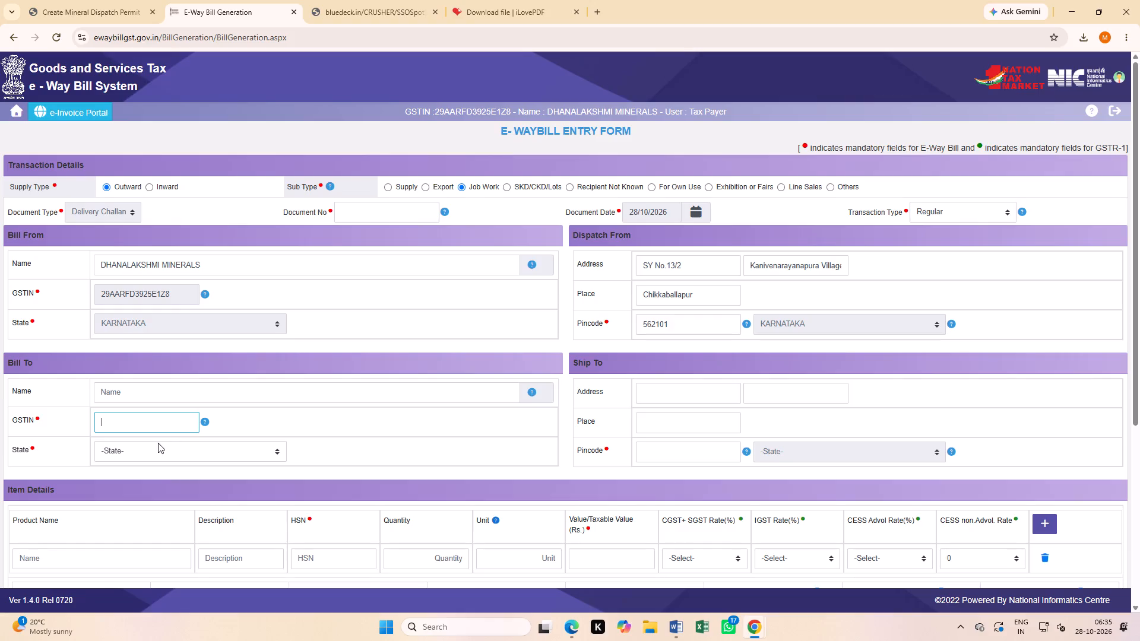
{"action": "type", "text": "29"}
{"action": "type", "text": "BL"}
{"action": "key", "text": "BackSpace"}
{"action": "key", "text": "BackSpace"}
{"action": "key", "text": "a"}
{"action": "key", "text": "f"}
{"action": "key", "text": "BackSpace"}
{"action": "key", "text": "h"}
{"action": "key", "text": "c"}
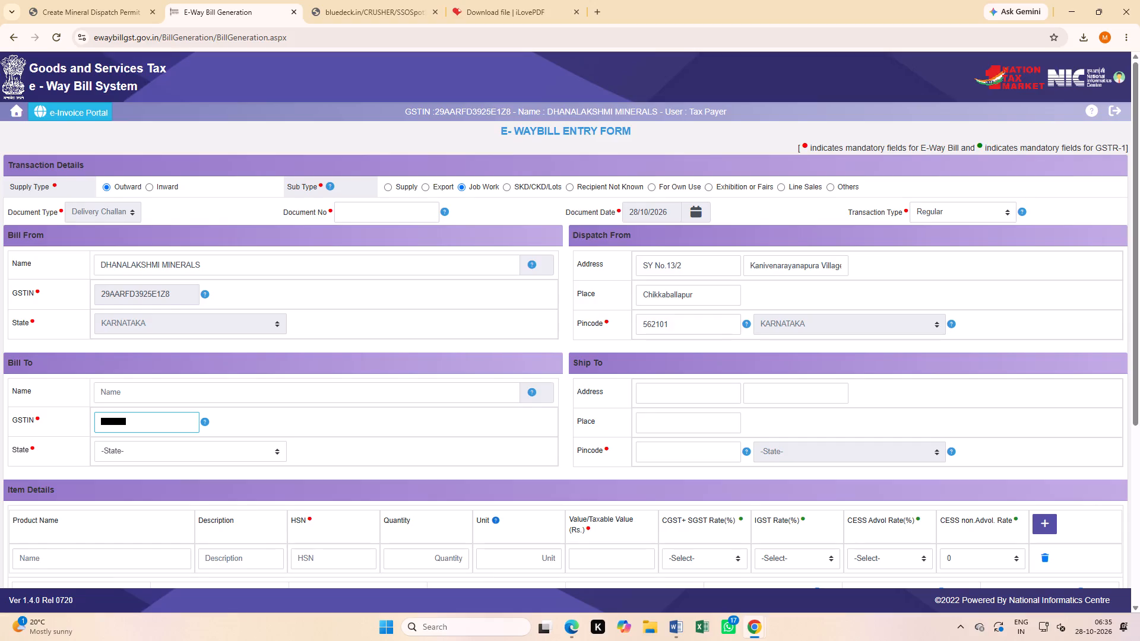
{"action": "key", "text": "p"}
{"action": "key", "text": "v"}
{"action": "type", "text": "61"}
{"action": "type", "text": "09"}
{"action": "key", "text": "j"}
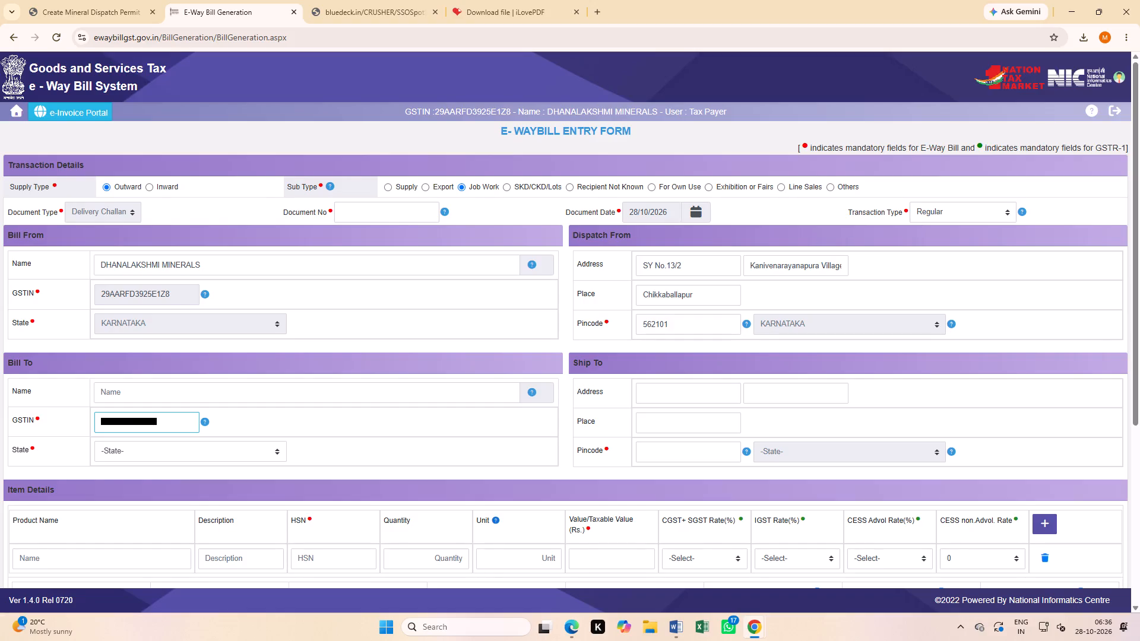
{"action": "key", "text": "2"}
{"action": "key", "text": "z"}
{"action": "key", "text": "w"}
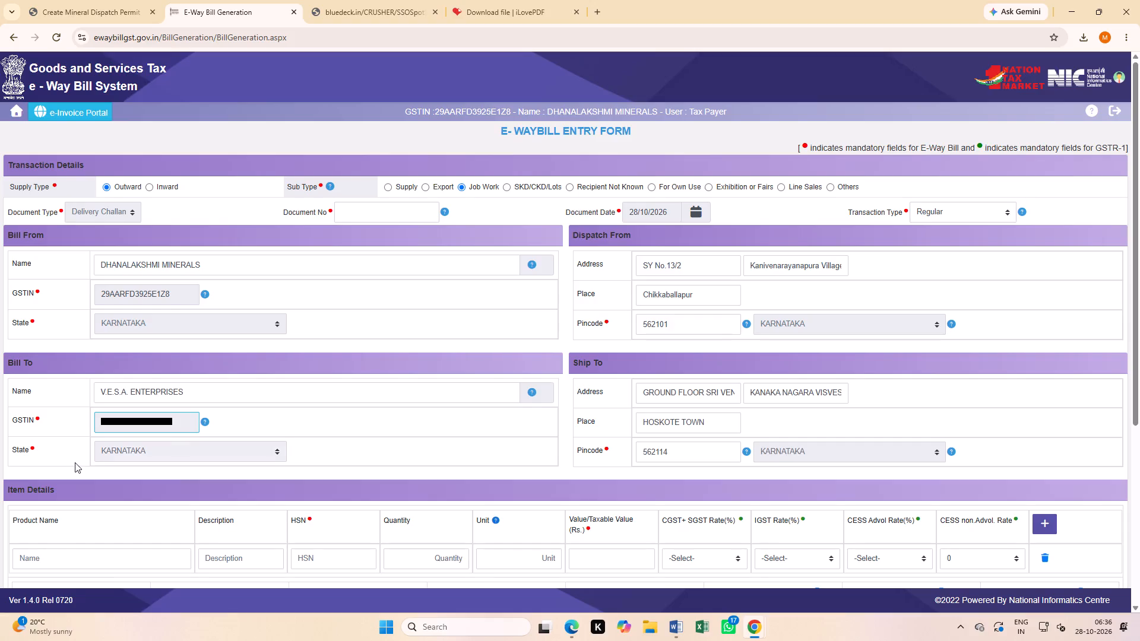
{"action": "scroll", "coordinate": [55, 481], "scroll_direction": "down", "scroll_amount": 1}
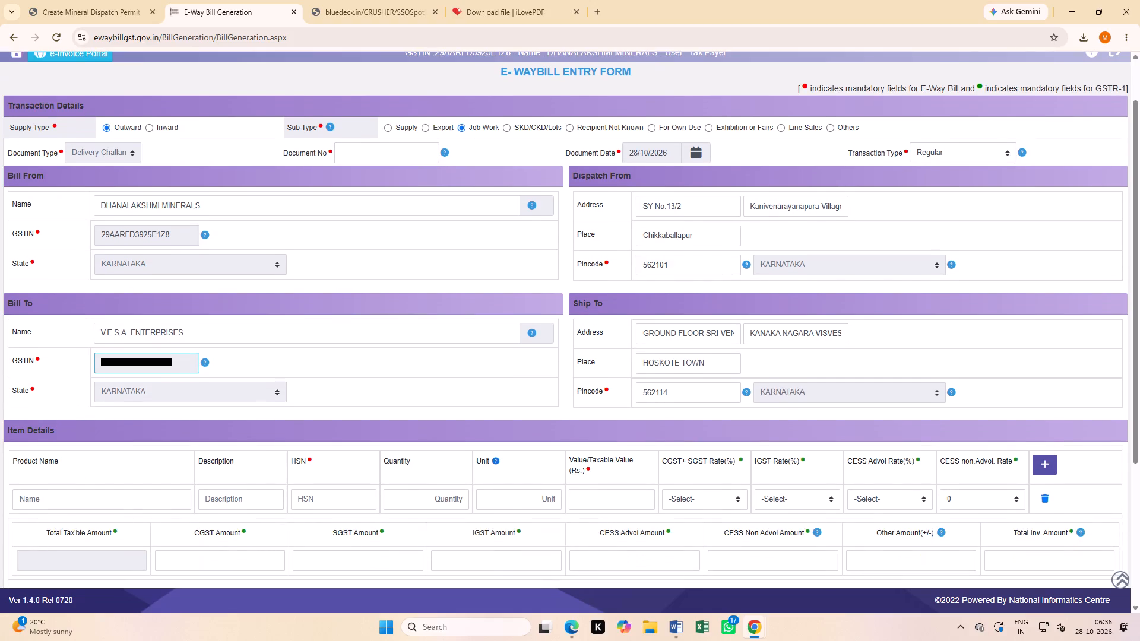
{"action": "left_click", "coordinate": [381, 14]}
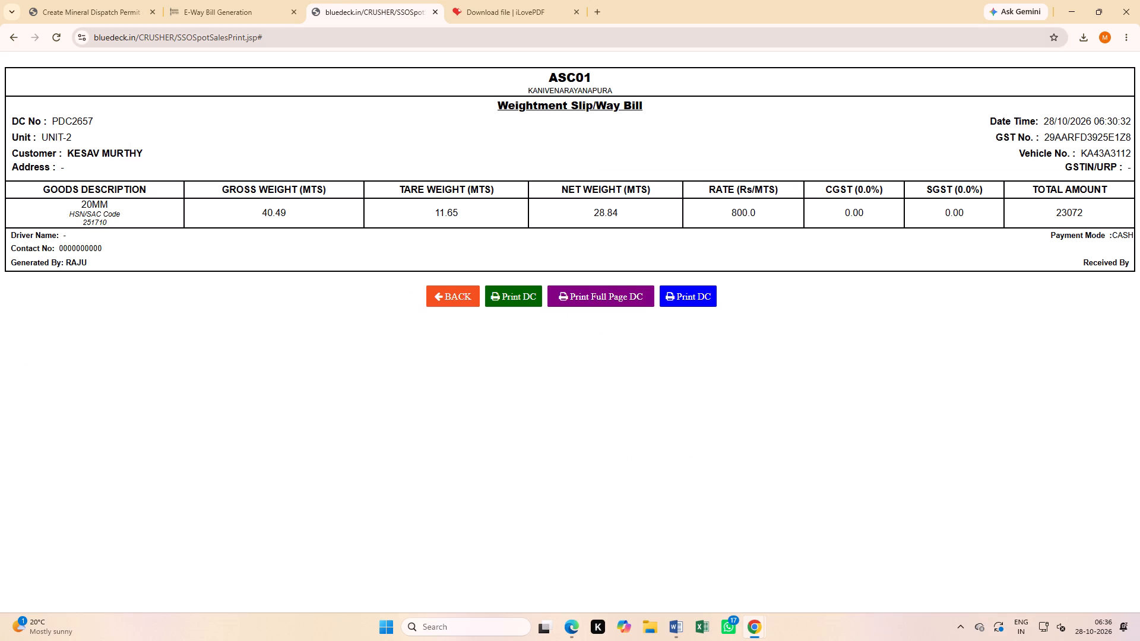
{"action": "left_click", "coordinate": [198, 14]}
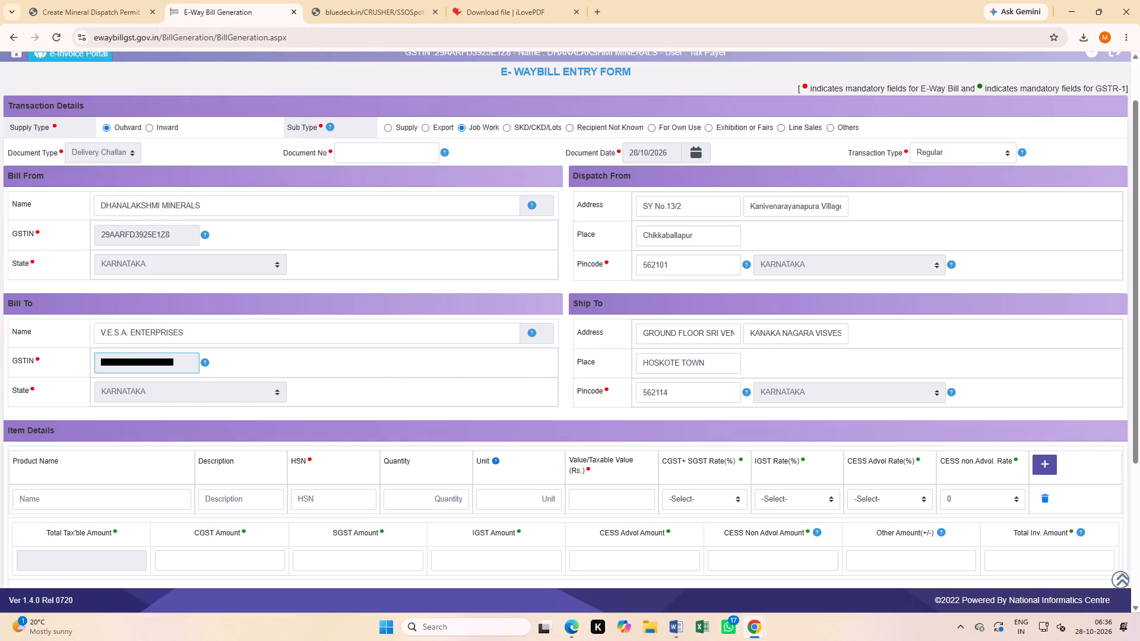
{"action": "left_click", "coordinate": [357, 160]}
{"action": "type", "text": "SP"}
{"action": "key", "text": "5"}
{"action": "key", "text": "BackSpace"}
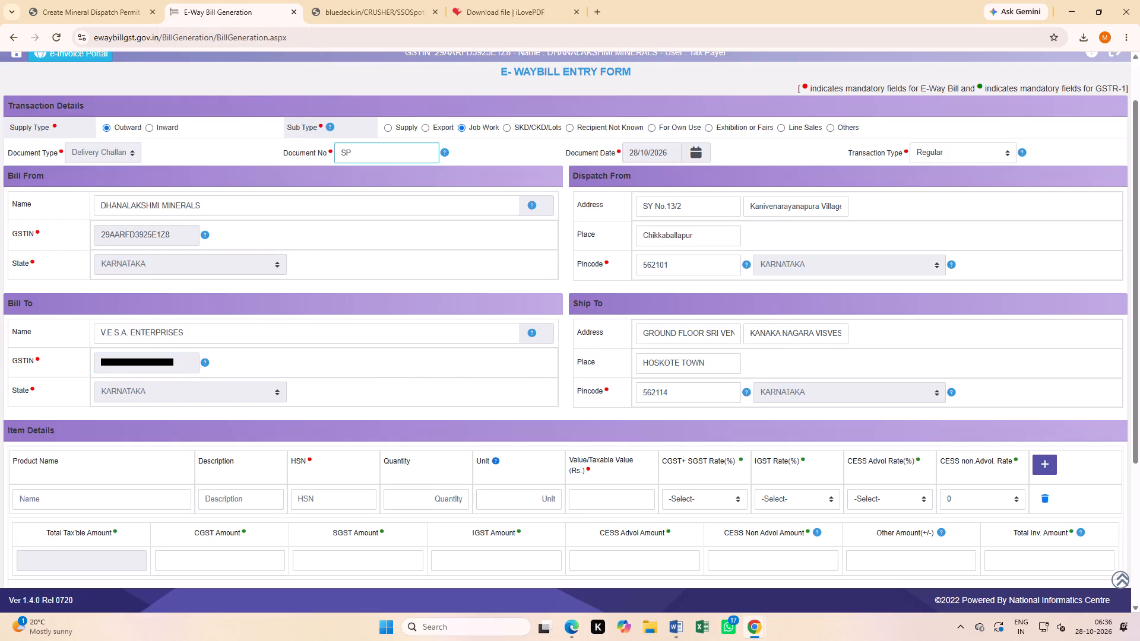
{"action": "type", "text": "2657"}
{"action": "left_click", "coordinate": [476, 146]}
Enter the e-way bill item with product name 20MM, description AGGREGATE and HSN 251710.
{"action": "scroll", "coordinate": [236, 410], "scroll_direction": "down", "scroll_amount": 2}
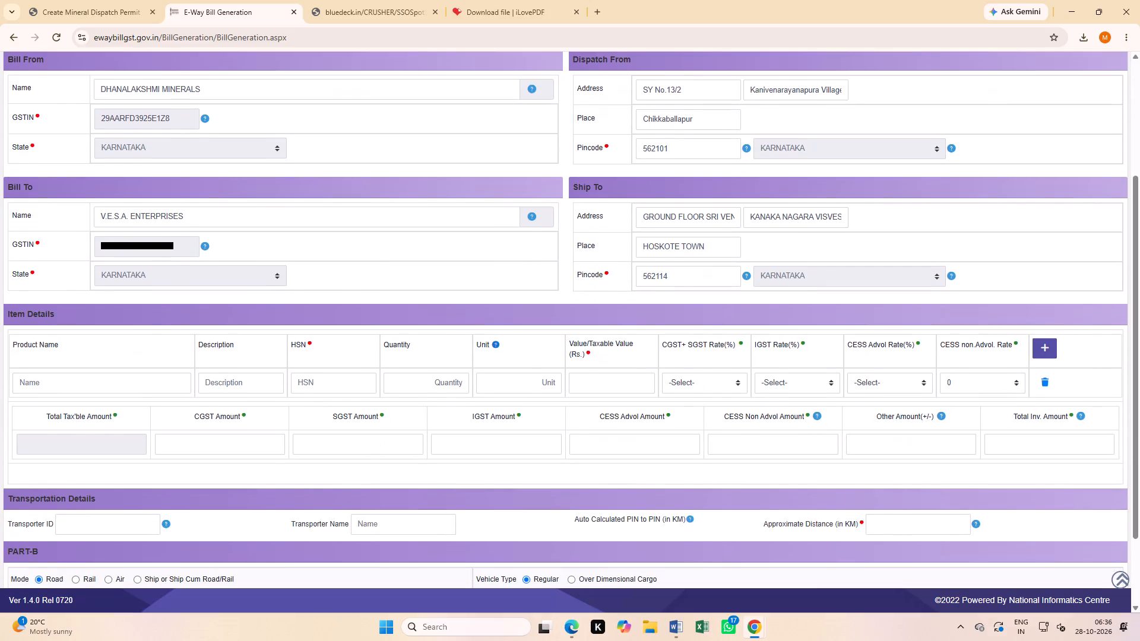
{"action": "left_click", "coordinate": [130, 379]}
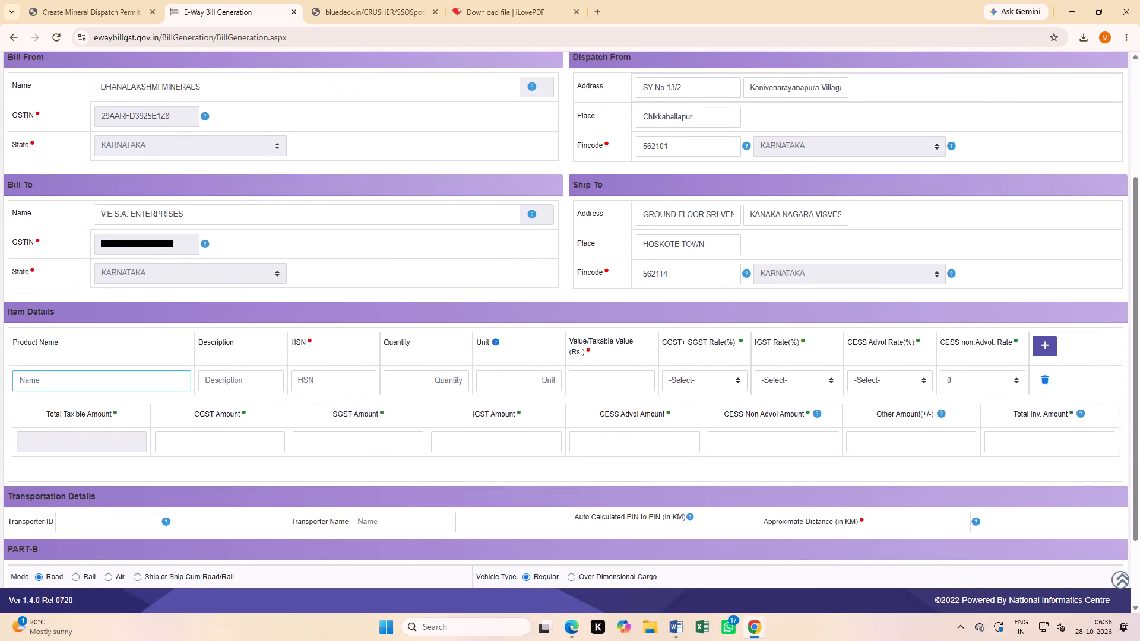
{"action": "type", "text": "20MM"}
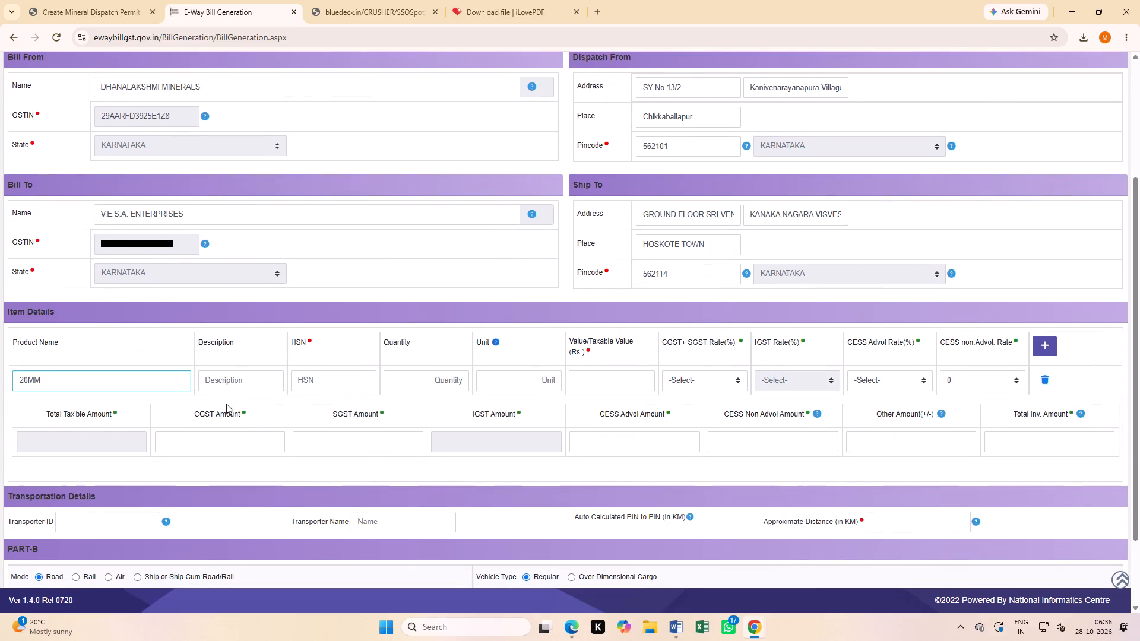
{"action": "left_click", "coordinate": [233, 387]}
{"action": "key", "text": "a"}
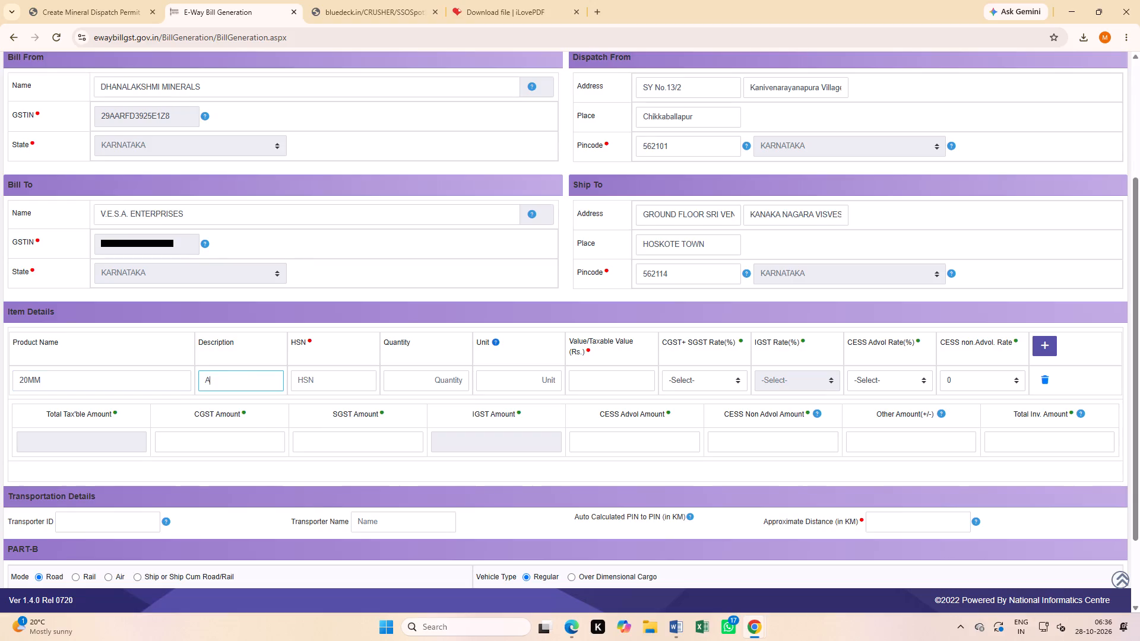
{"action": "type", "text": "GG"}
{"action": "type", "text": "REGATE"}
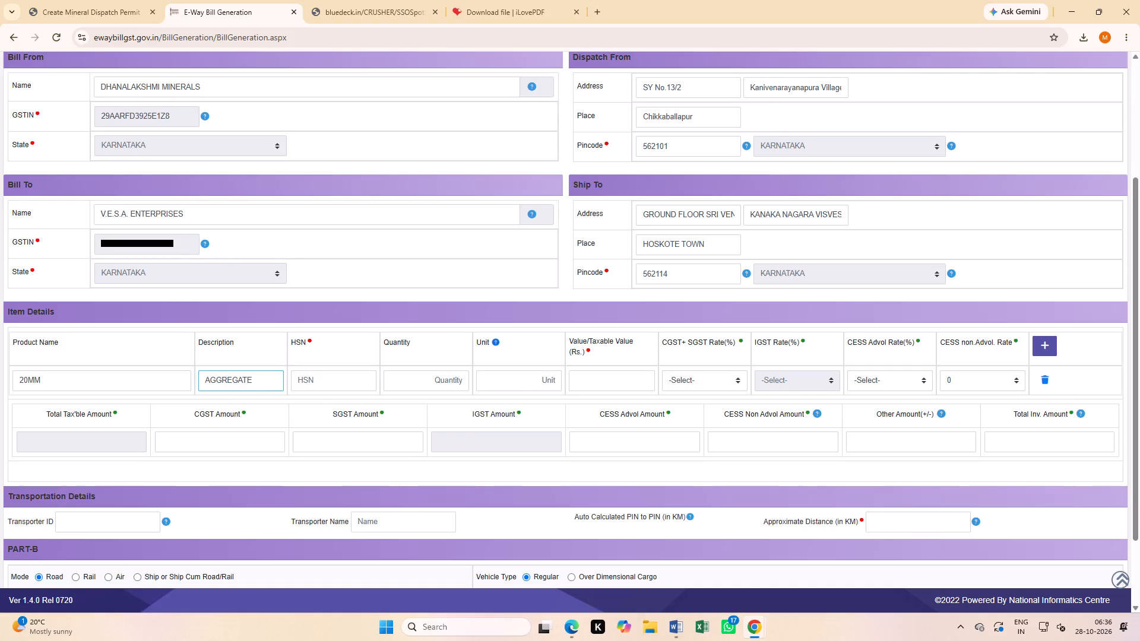
{"action": "left_click", "coordinate": [320, 379]}
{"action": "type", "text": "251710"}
Set the 20MM item's quantity to 28.84, the net weight on the weighment slip.
{"action": "left_click", "coordinate": [403, 383]}
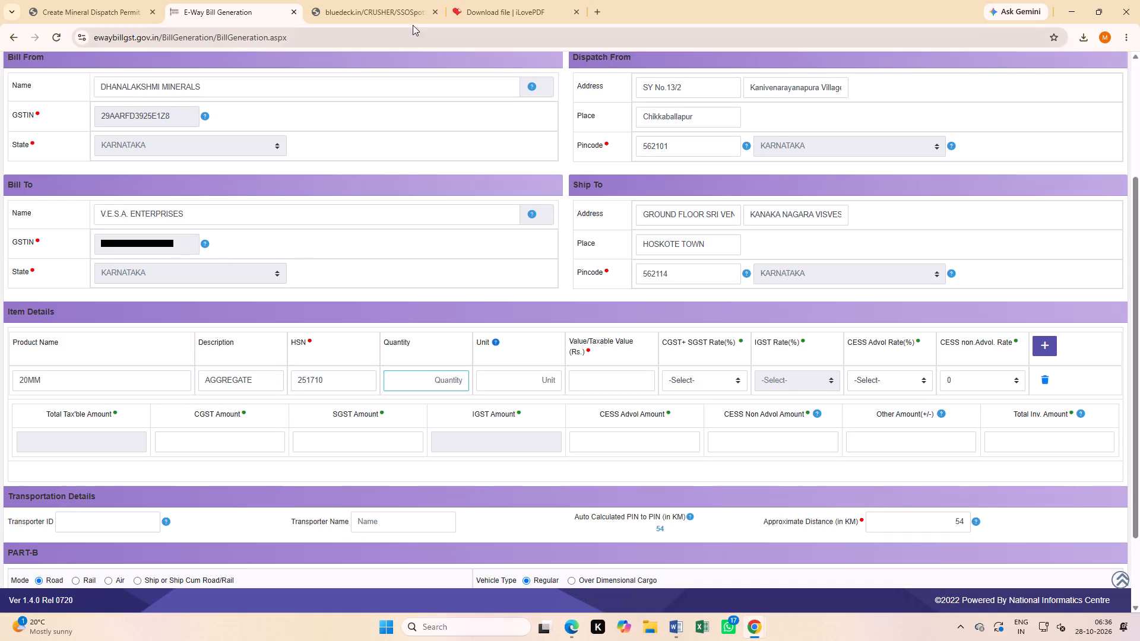
{"action": "left_click", "coordinate": [401, 14]}
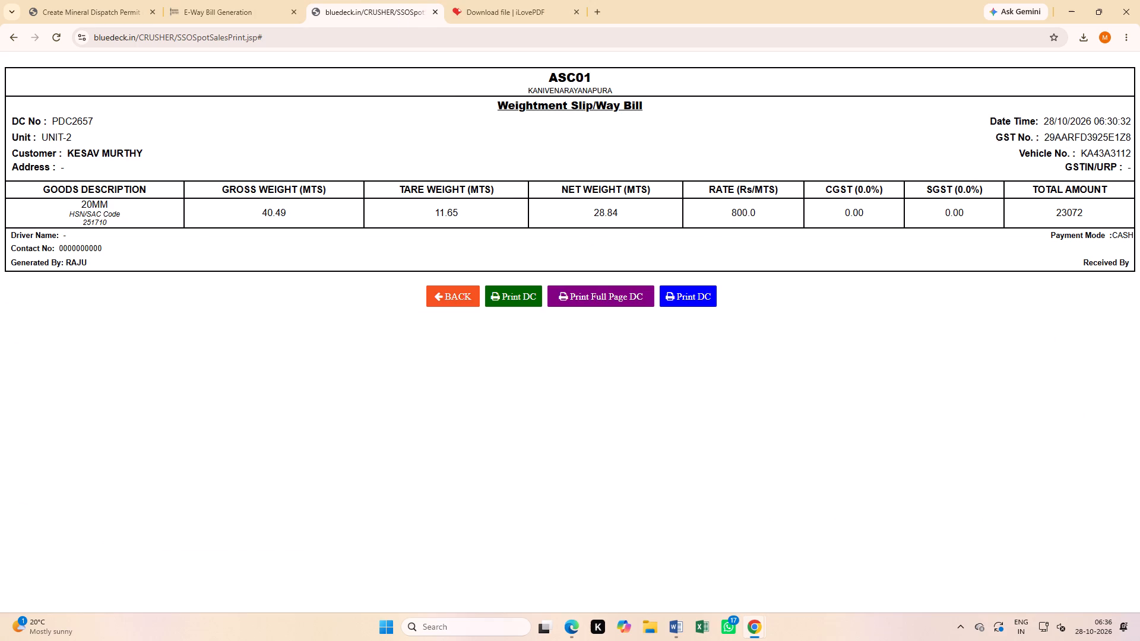
{"action": "left_click", "coordinate": [224, 23]}
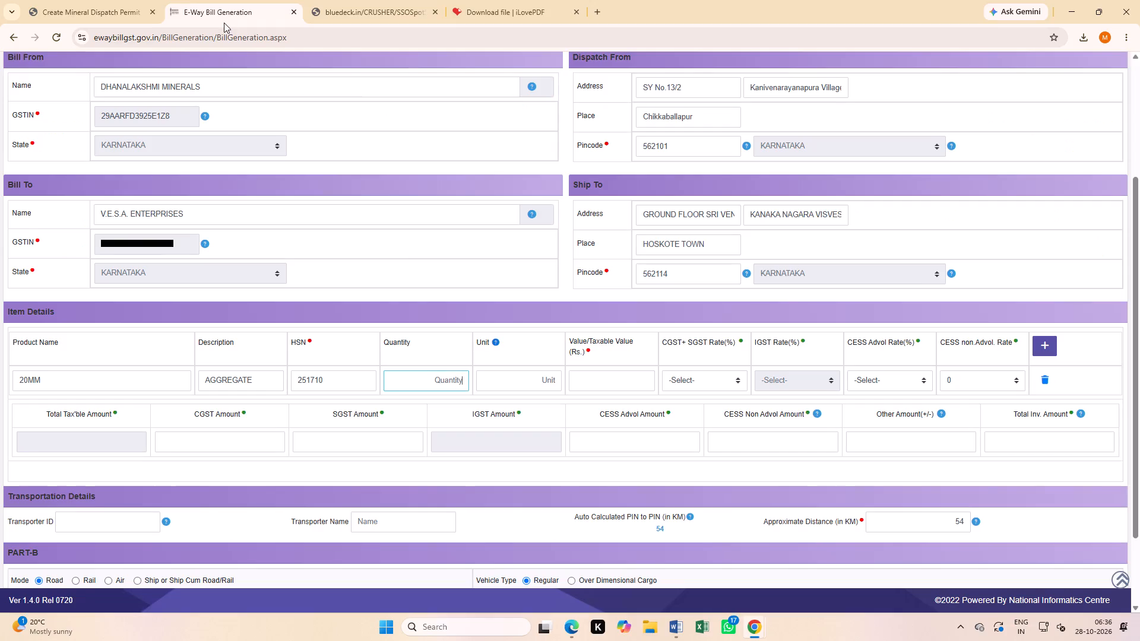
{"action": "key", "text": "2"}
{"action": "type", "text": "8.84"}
Set the 20MM item's unit to TON, taxable value to 21918 and CGST+SGST rate to 2.500 + 2.500.
{"action": "left_click", "coordinate": [537, 387]}
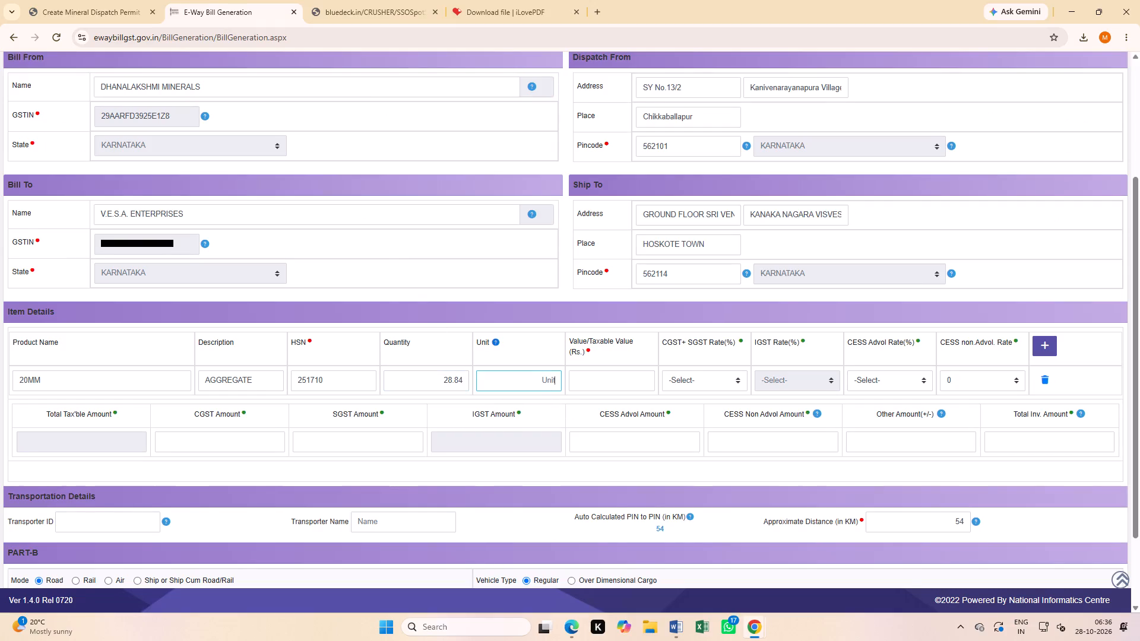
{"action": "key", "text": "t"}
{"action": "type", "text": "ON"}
{"action": "left_click", "coordinate": [587, 386]}
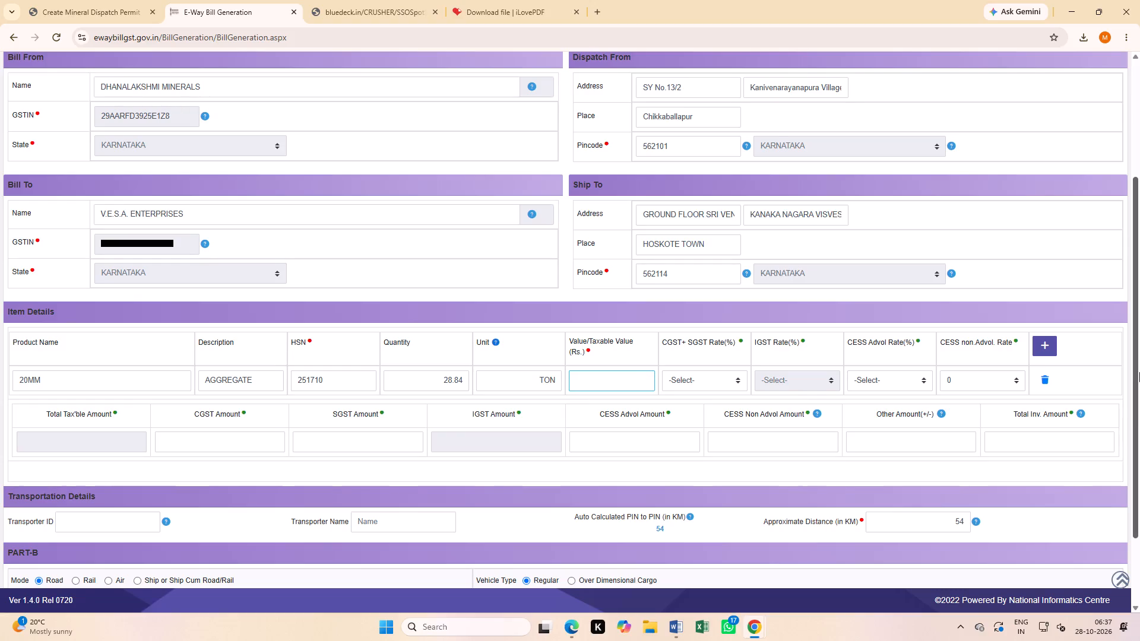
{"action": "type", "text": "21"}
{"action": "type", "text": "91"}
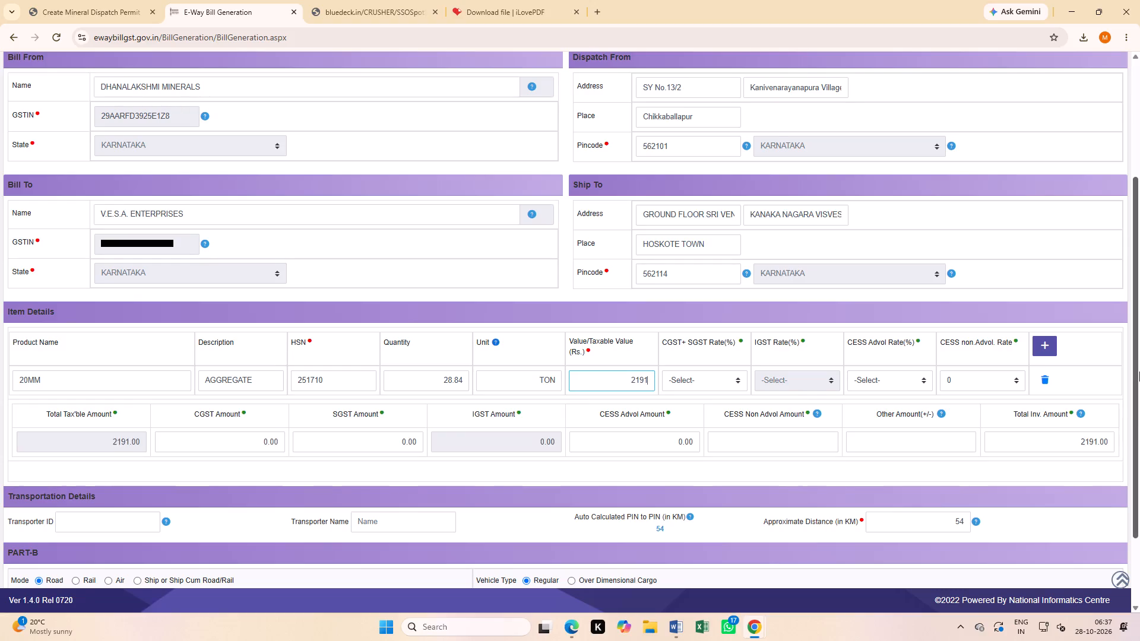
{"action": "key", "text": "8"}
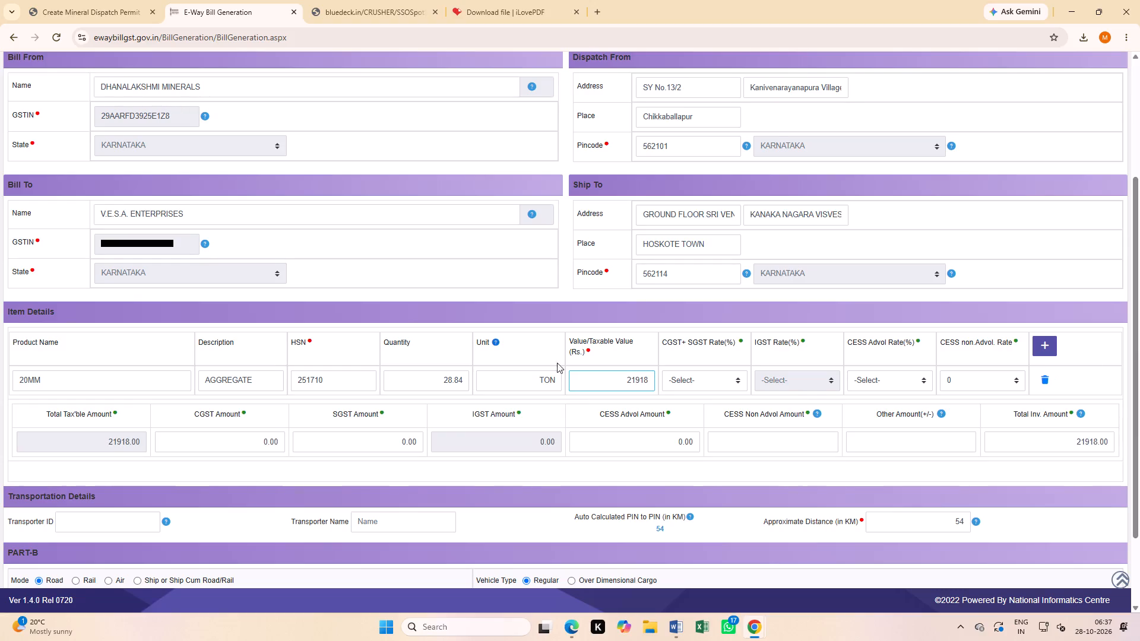
{"action": "left_click", "coordinate": [698, 382]}
{"action": "left_click", "coordinate": [707, 504]}
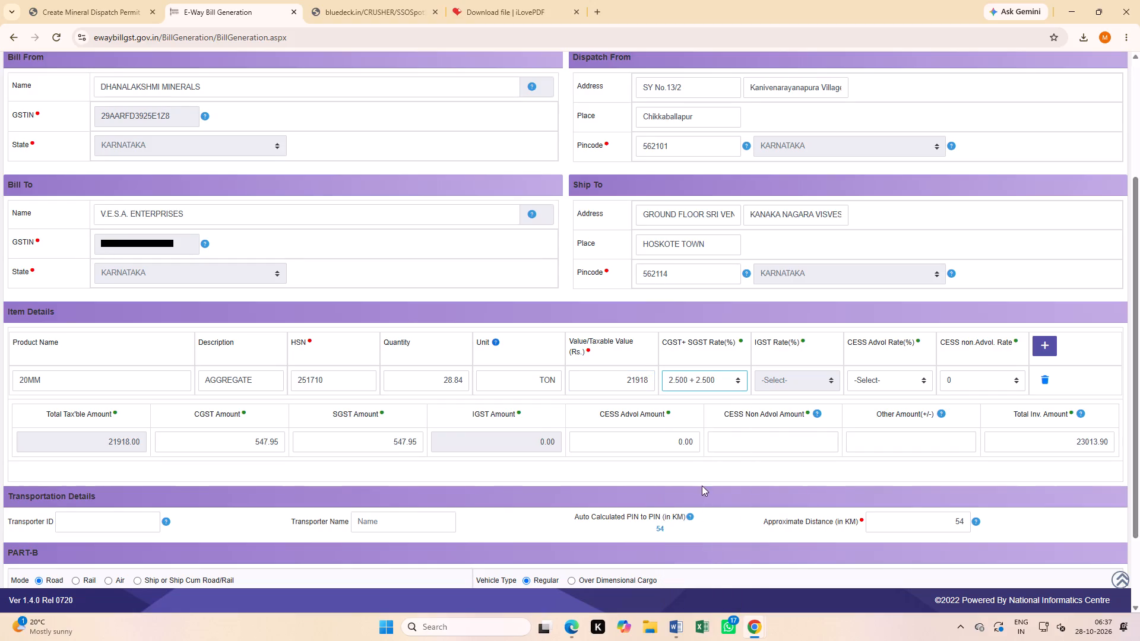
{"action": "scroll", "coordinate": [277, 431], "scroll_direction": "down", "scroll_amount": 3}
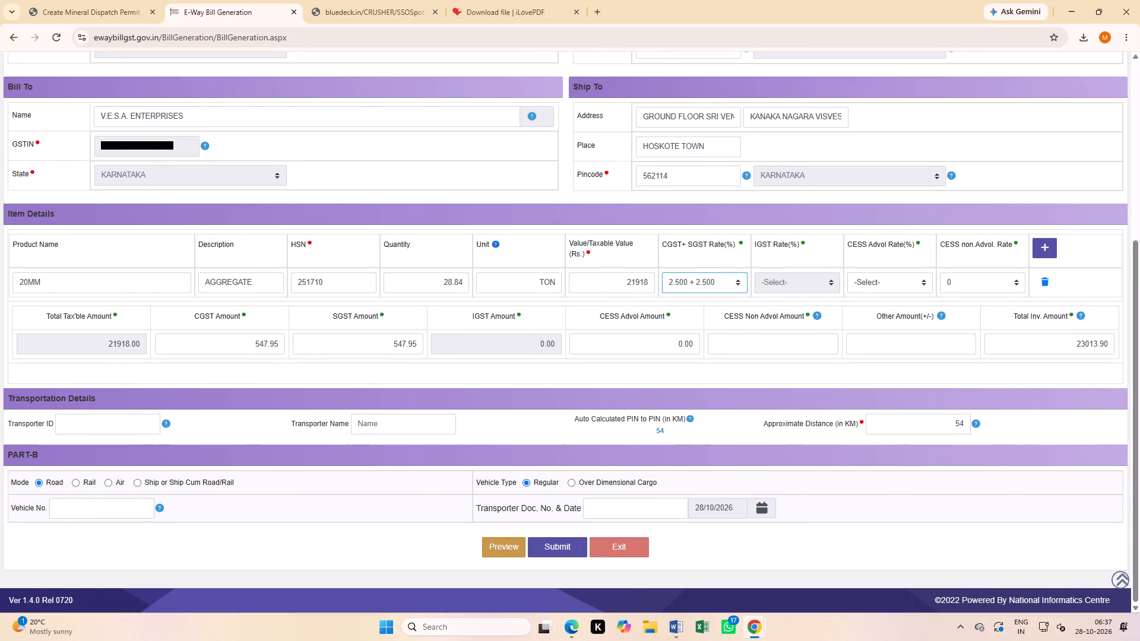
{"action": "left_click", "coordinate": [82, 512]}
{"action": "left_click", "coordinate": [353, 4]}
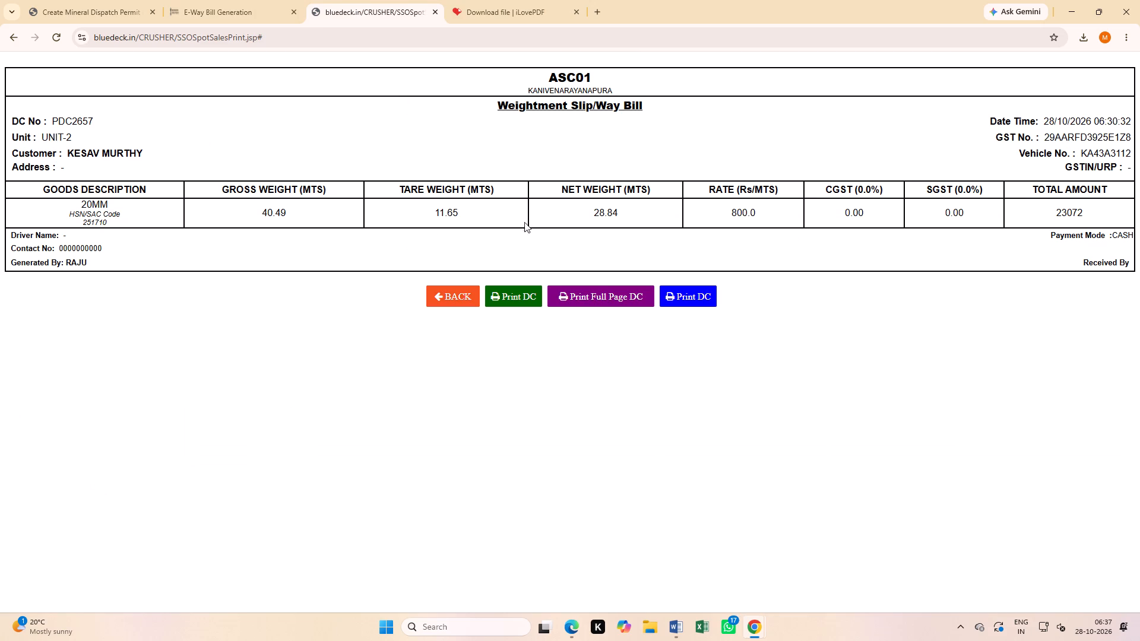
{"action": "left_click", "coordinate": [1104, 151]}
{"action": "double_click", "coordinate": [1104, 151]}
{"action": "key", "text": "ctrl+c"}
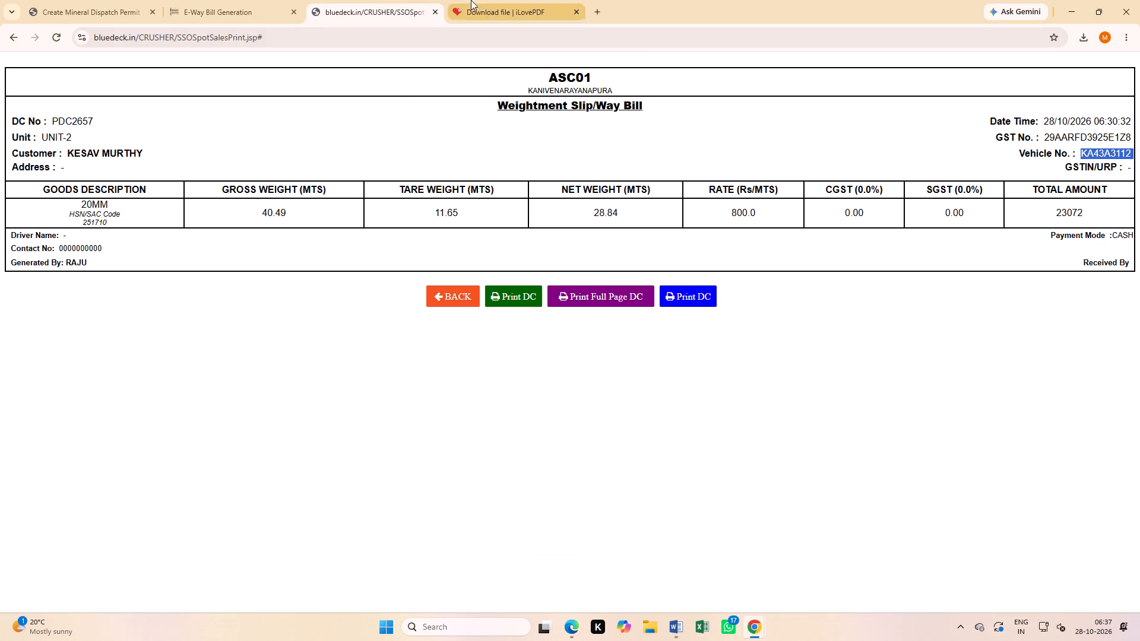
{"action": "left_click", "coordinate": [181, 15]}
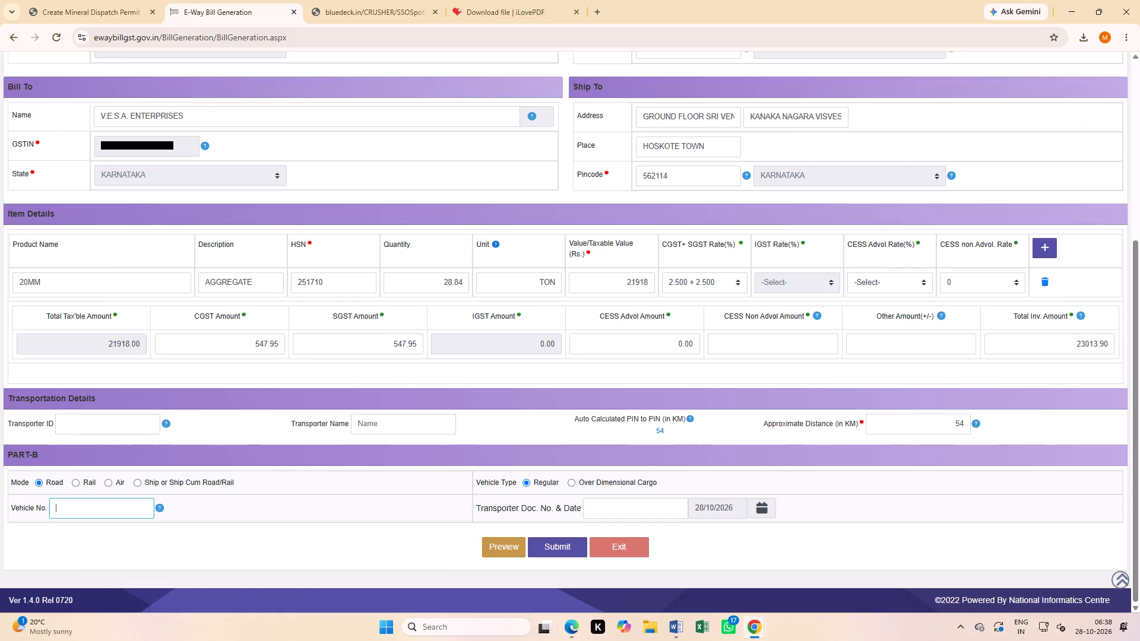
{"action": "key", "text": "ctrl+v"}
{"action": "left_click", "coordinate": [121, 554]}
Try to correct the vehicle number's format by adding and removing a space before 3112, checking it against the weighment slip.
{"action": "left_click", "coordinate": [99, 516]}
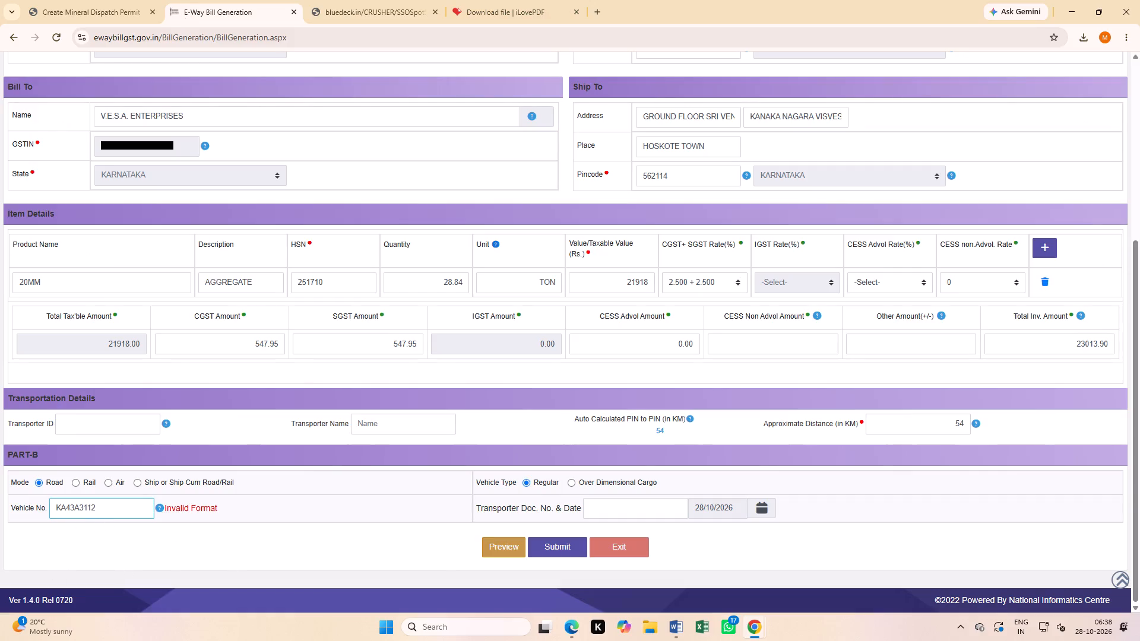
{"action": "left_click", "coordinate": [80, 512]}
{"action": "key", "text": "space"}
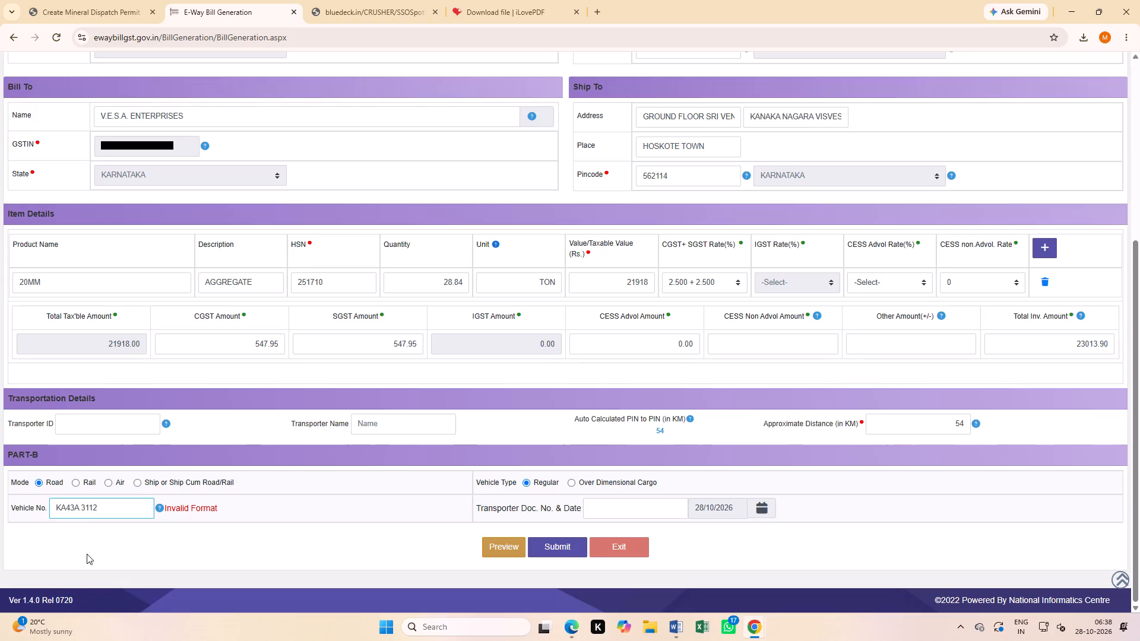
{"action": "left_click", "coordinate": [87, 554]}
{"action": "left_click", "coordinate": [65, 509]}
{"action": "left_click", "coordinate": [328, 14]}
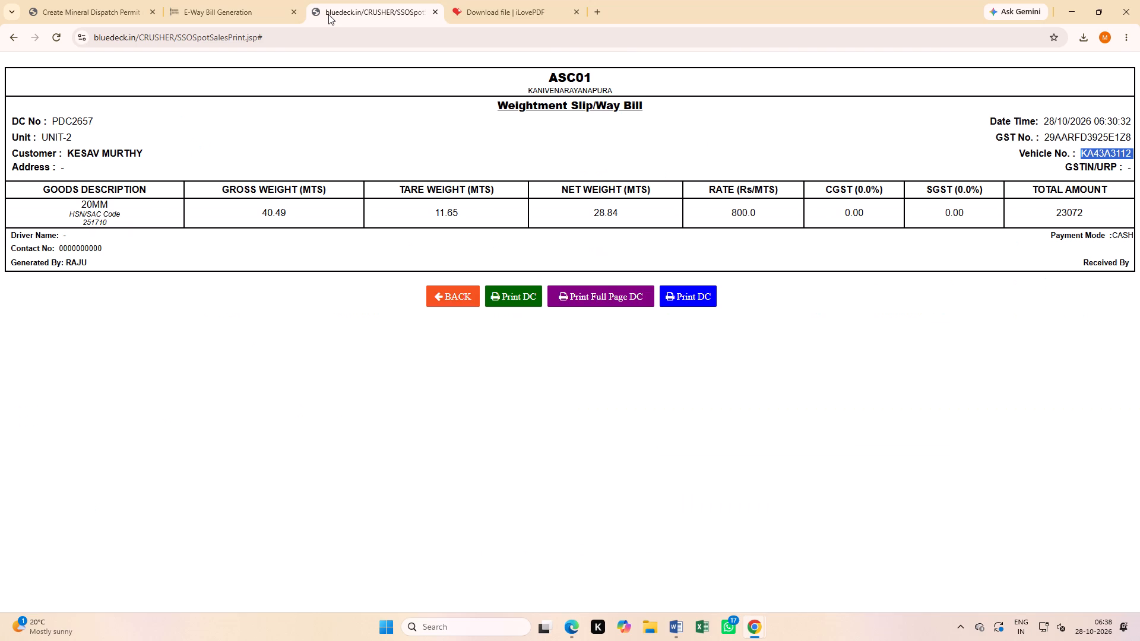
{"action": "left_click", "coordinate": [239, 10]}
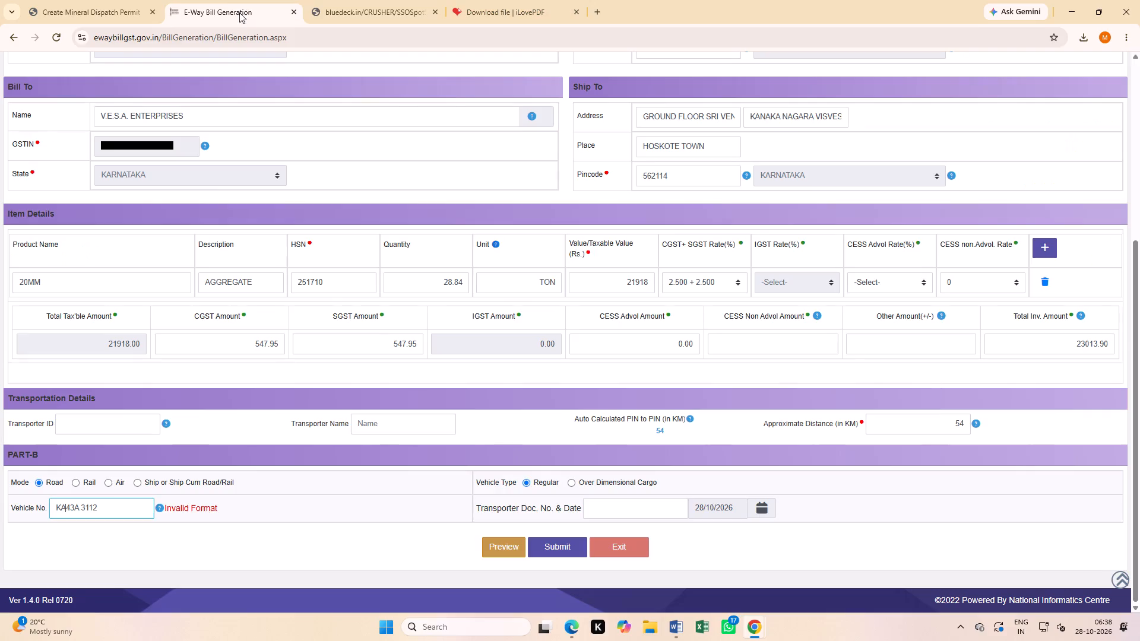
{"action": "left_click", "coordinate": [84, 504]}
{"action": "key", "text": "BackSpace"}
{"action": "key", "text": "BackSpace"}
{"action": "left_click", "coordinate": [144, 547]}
{"action": "left_click", "coordinate": [102, 510]}
{"action": "key", "text": "BackSpace"}
{"action": "key", "text": "BackSpace"}
{"action": "key", "text": "BackSpace"}
{"action": "key", "text": "BackSpace"}
{"action": "key", "text": "BackSpace"}
{"action": "key", "text": "BackSpace"}
{"action": "key", "text": "BackSpace"}
{"action": "key", "text": "BackSpace"}
{"action": "key", "text": "BackSpace"}
{"action": "key", "text": "BackSpace"}
{"action": "key", "text": "BackSpace"}
{"action": "key", "text": "BackSpace"}
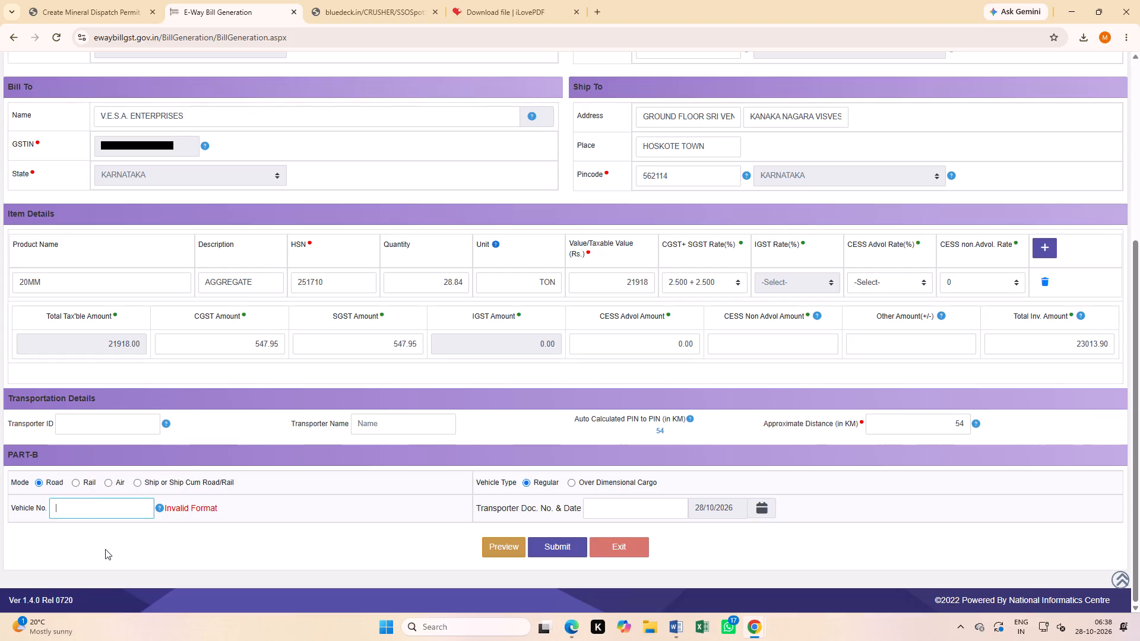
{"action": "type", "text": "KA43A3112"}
{"action": "left_click", "coordinate": [125, 553]}
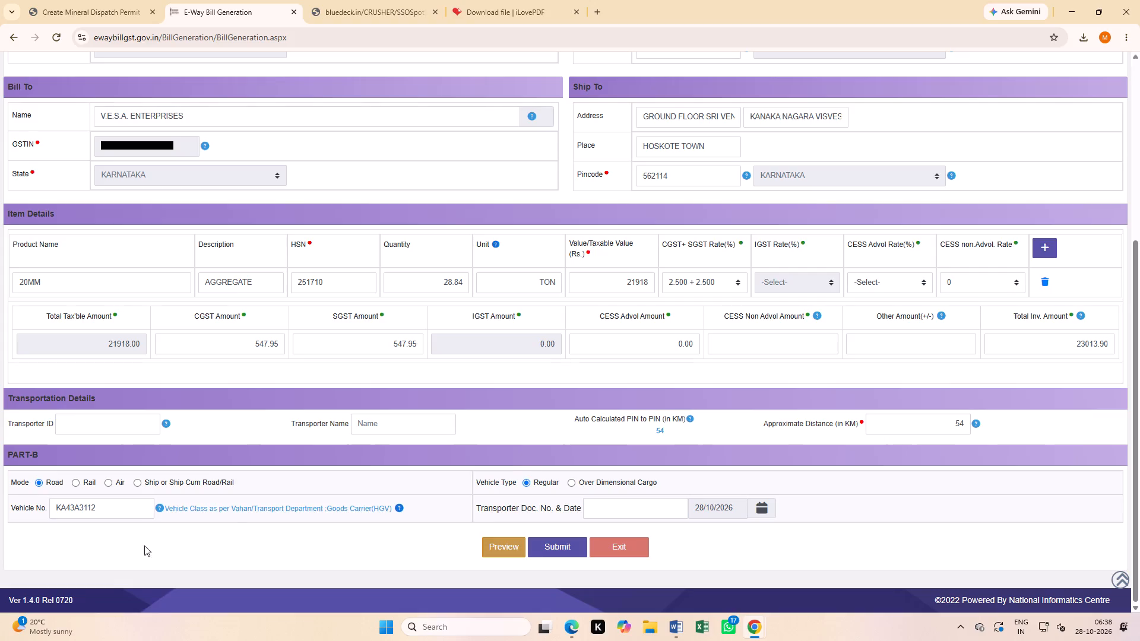
Review the e-way bill form for SP2657, submit it and agree to continue with generation.
{"action": "scroll", "coordinate": [520, 465], "scroll_direction": "up", "scroll_amount": 6}
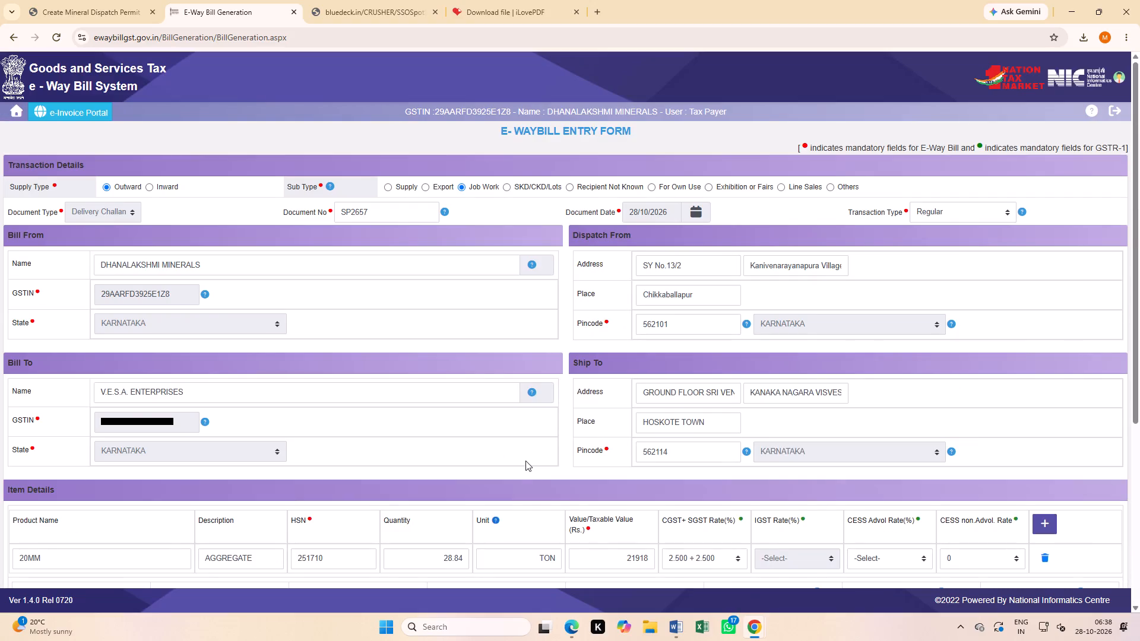
{"action": "scroll", "coordinate": [580, 454], "scroll_direction": "down", "scroll_amount": 5}
{"action": "left_click", "coordinate": [550, 541]}
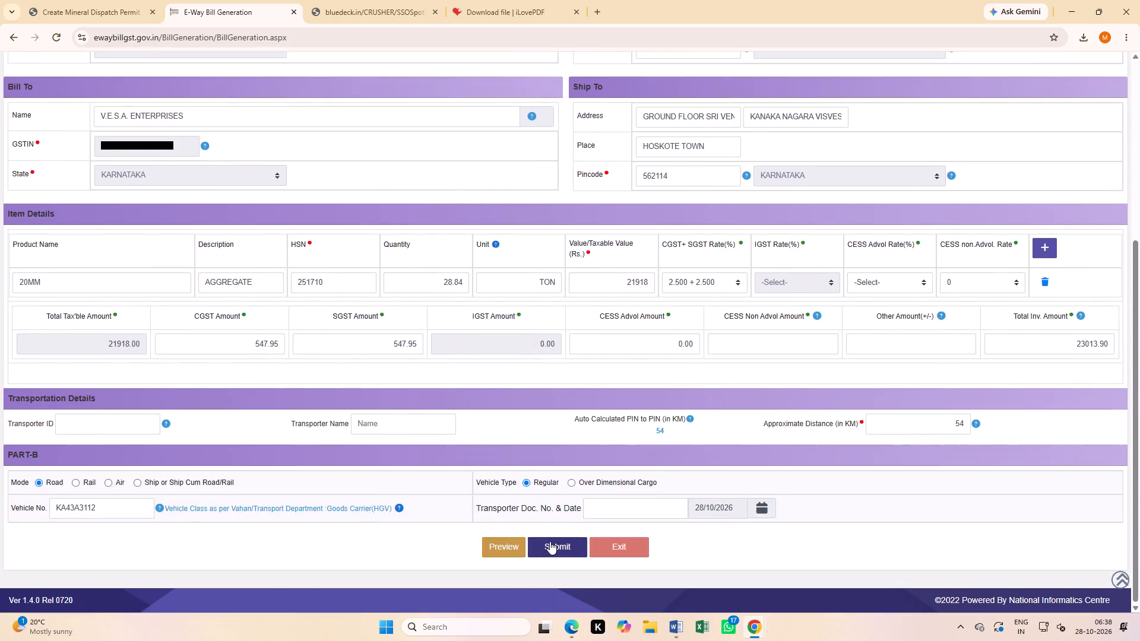
{"action": "left_click", "coordinate": [626, 122]}
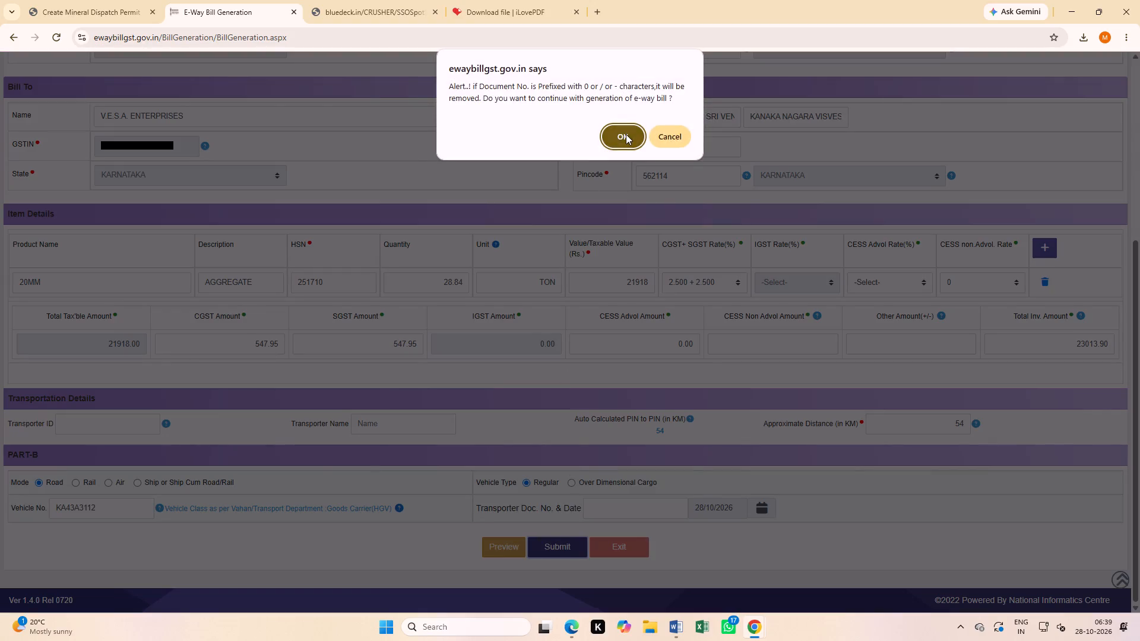
{"action": "left_click", "coordinate": [626, 134]}
Print the detailed version of the generated e-way bill for SP2657 on the Canon LBP6030/6040 printer.
{"action": "scroll", "coordinate": [587, 461], "scroll_direction": "down", "scroll_amount": 7}
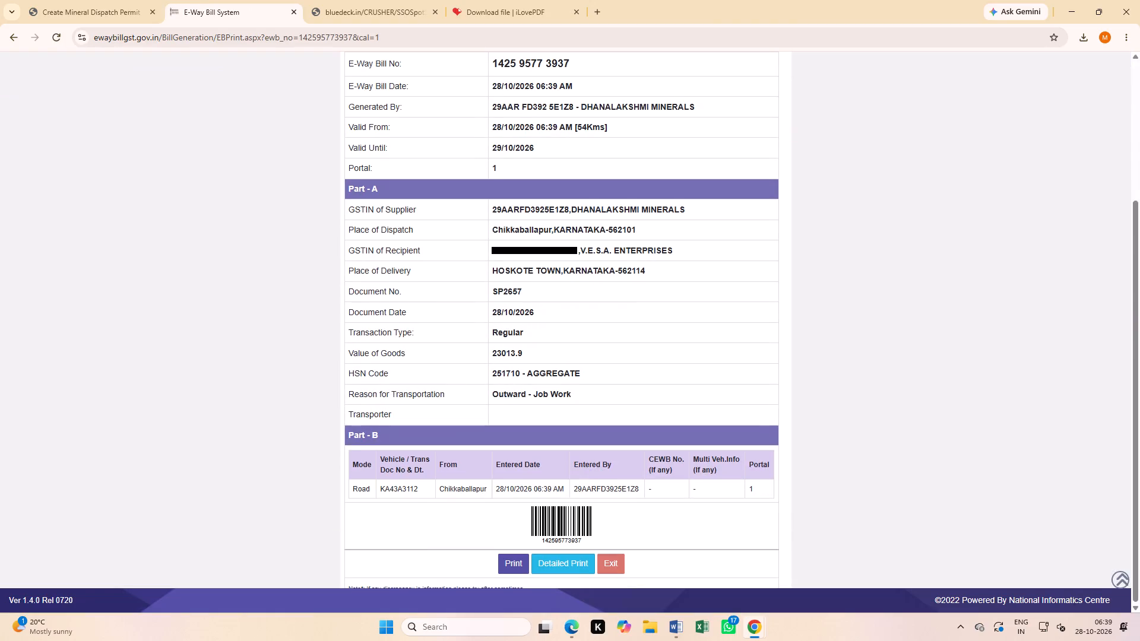
{"action": "left_click", "coordinate": [567, 567]}
{"action": "scroll", "coordinate": [685, 447], "scroll_direction": "down", "scroll_amount": 7}
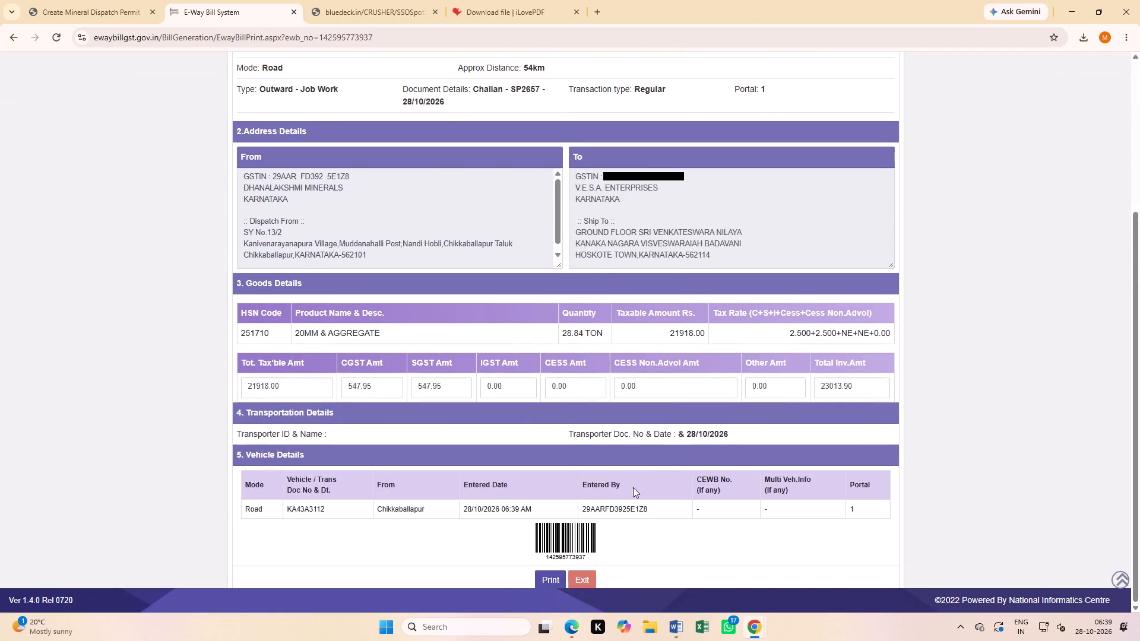
{"action": "scroll", "coordinate": [633, 487], "scroll_direction": "down", "scroll_amount": 2}
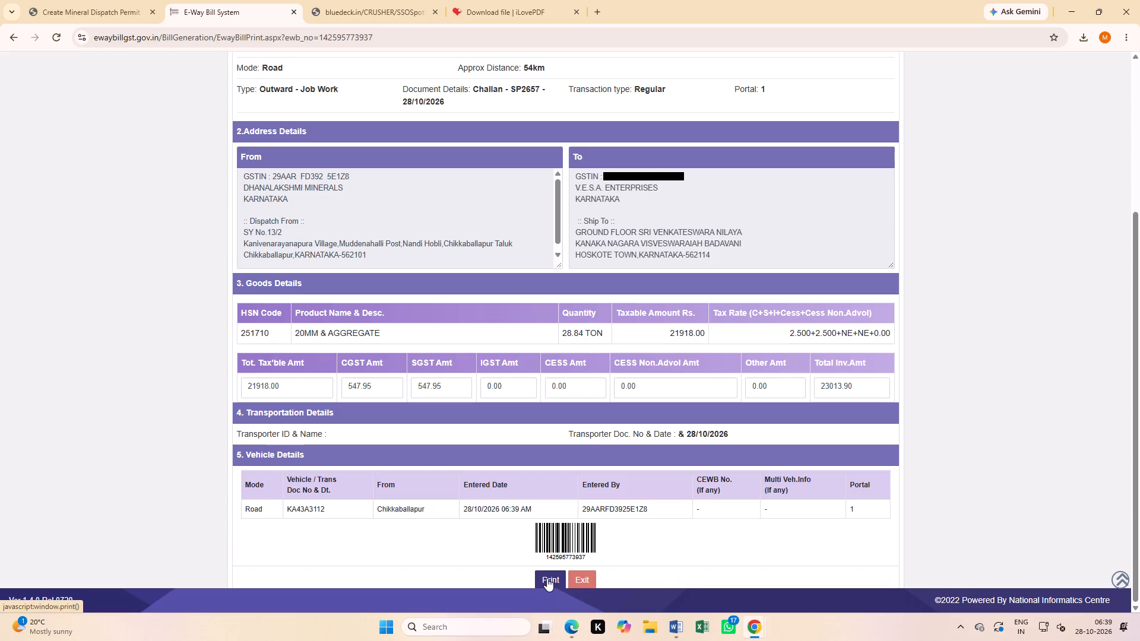
{"action": "scroll", "coordinate": [657, 573], "scroll_direction": "down", "scroll_amount": 3}
{"action": "left_click", "coordinate": [552, 582]}
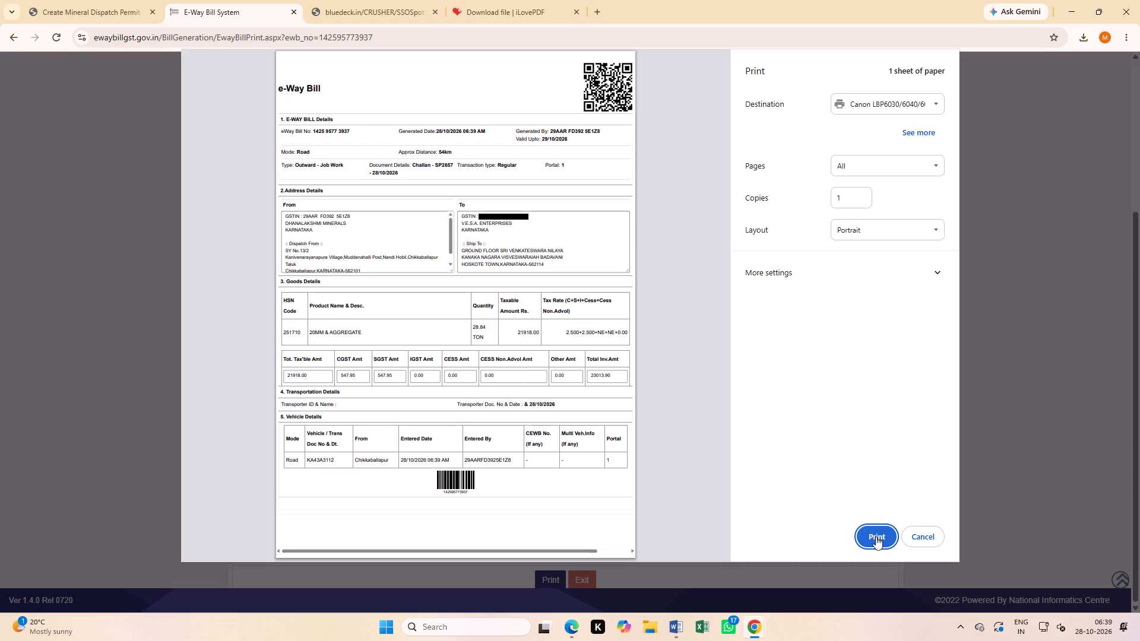
{"action": "left_click", "coordinate": [876, 537]}
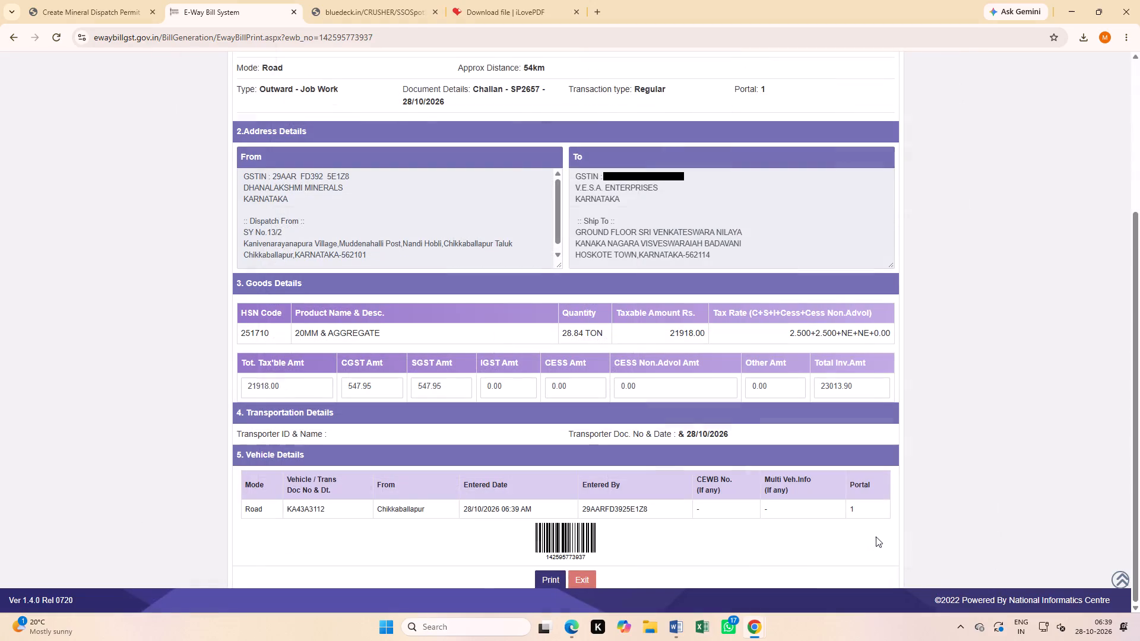
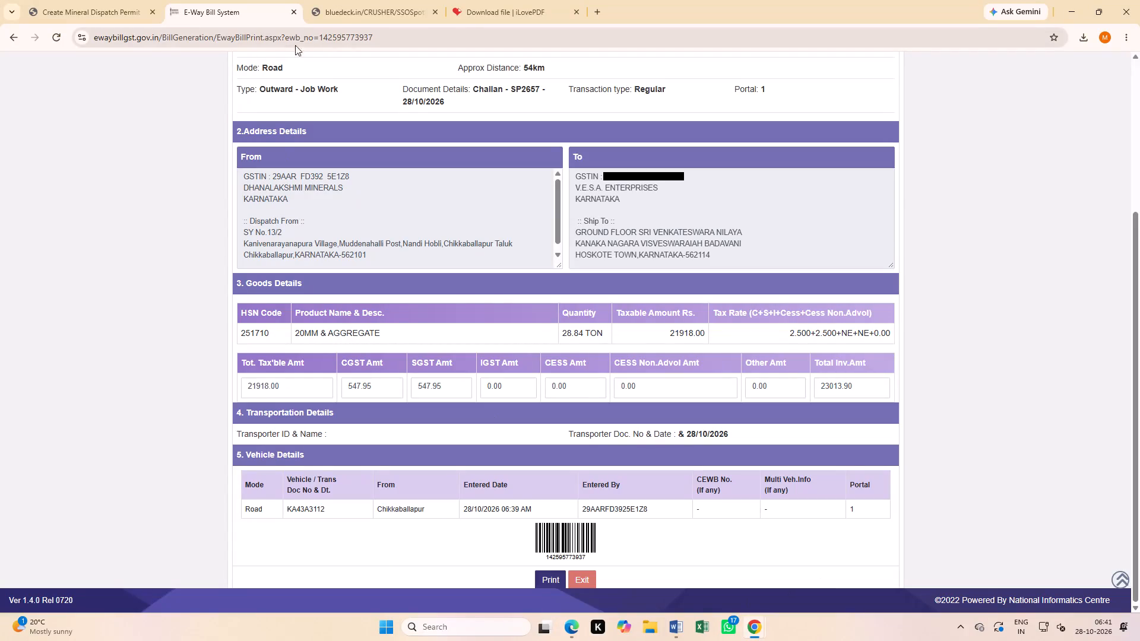
Switch to the Create Mineral Dispatch Permit form and set the mobile model to SSPP MDP.
{"action": "left_click", "coordinate": [68, 11]}
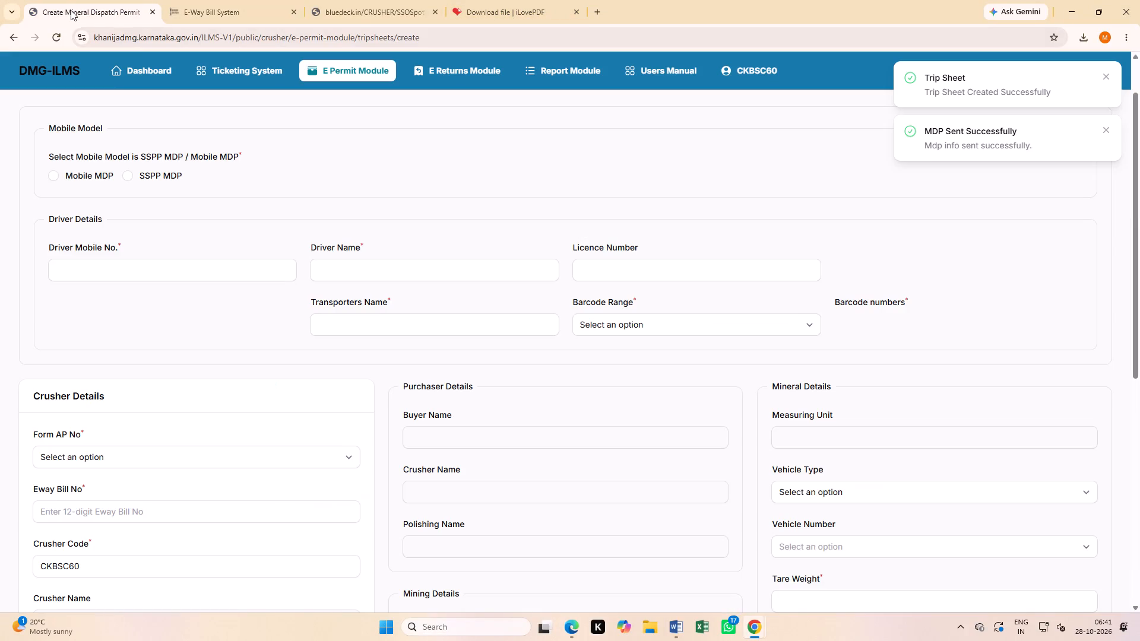
{"action": "left_click", "coordinate": [128, 173]}
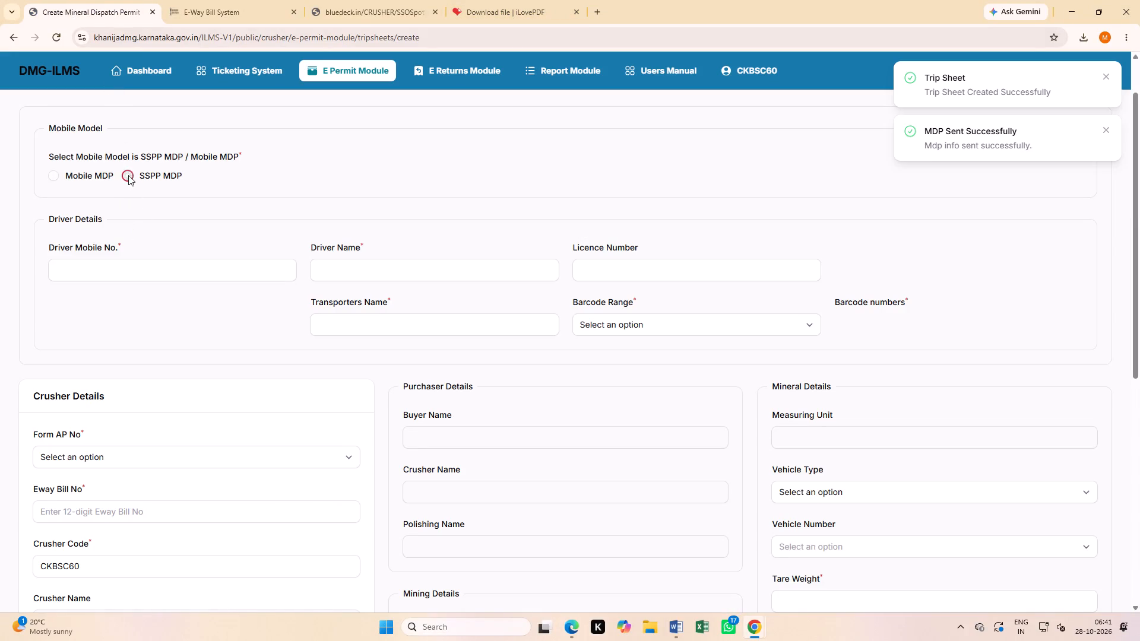
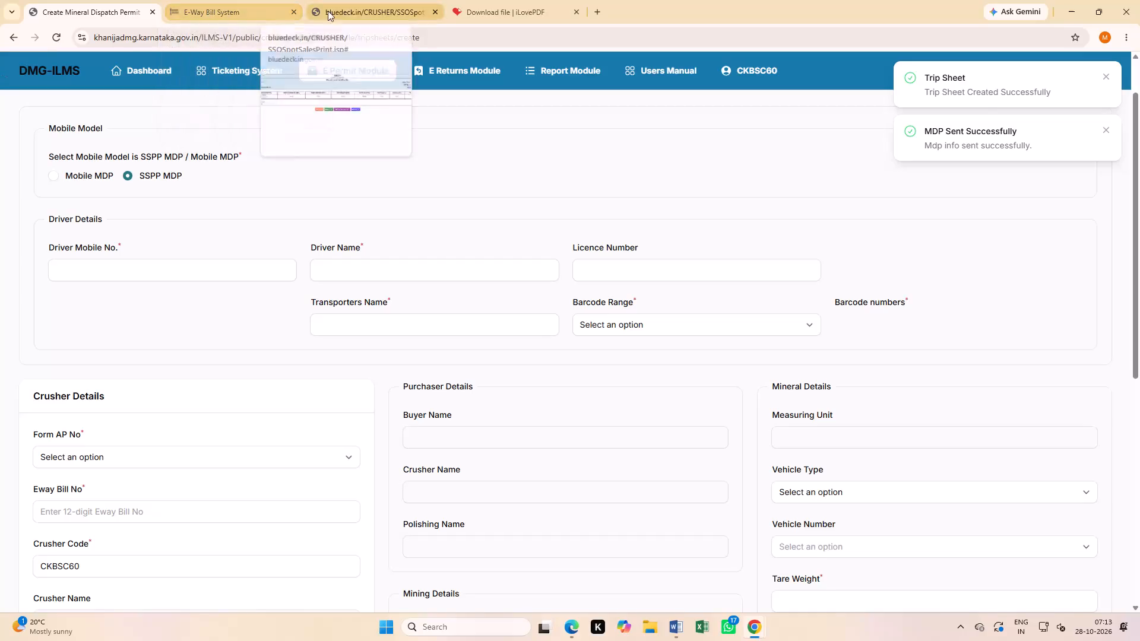
{"action": "left_click", "coordinate": [337, 12]}
{"action": "left_click", "coordinate": [449, 290]}
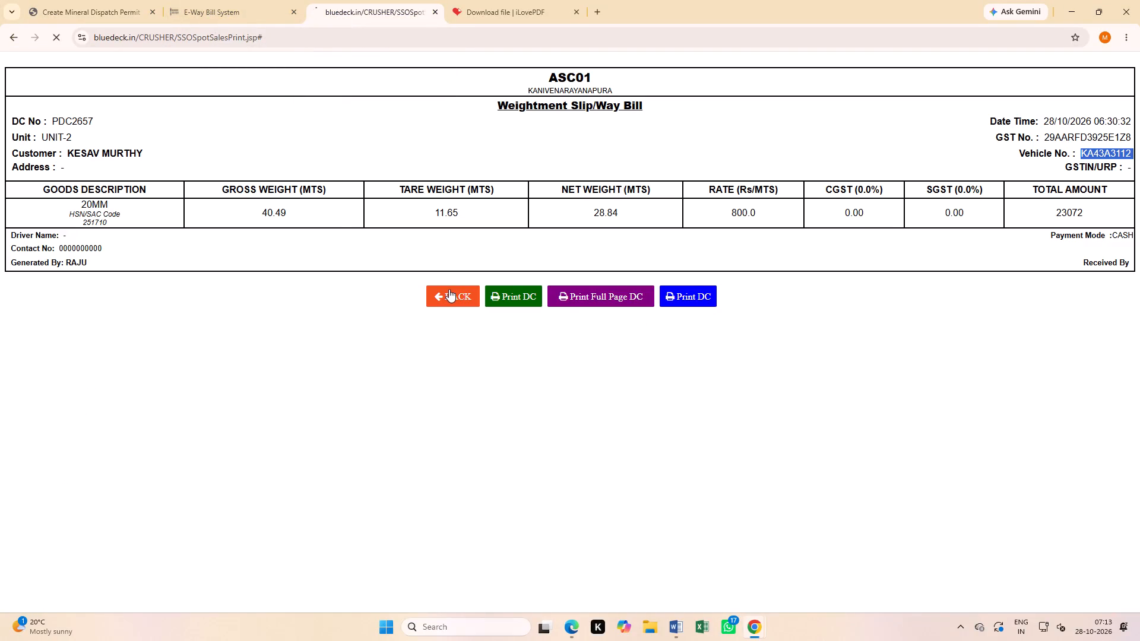
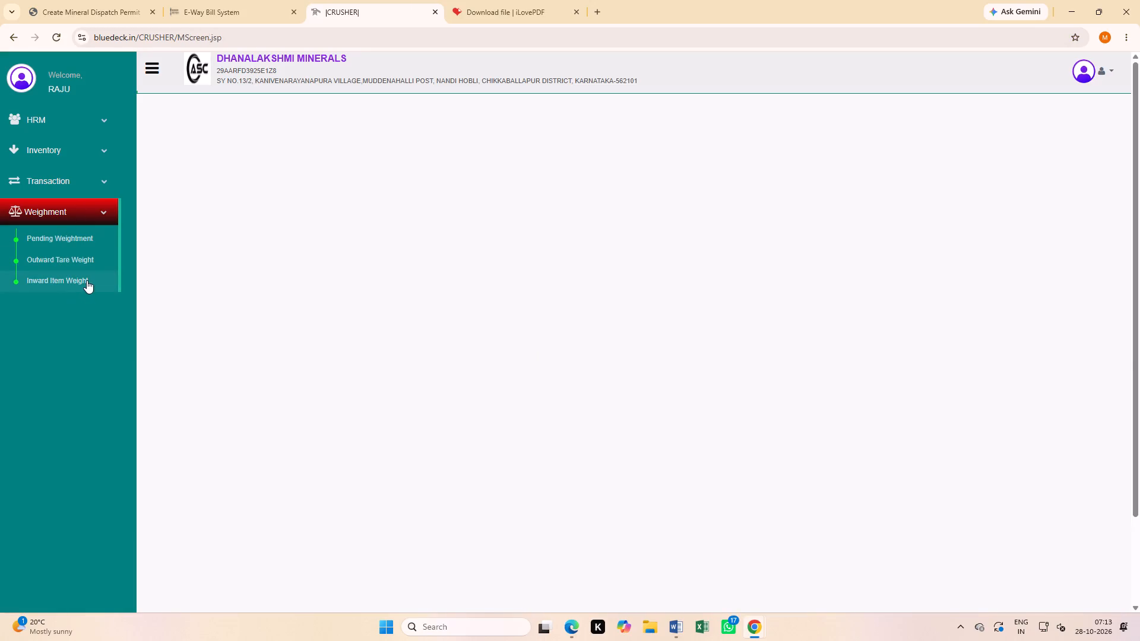
{"action": "left_click", "coordinate": [88, 278]}
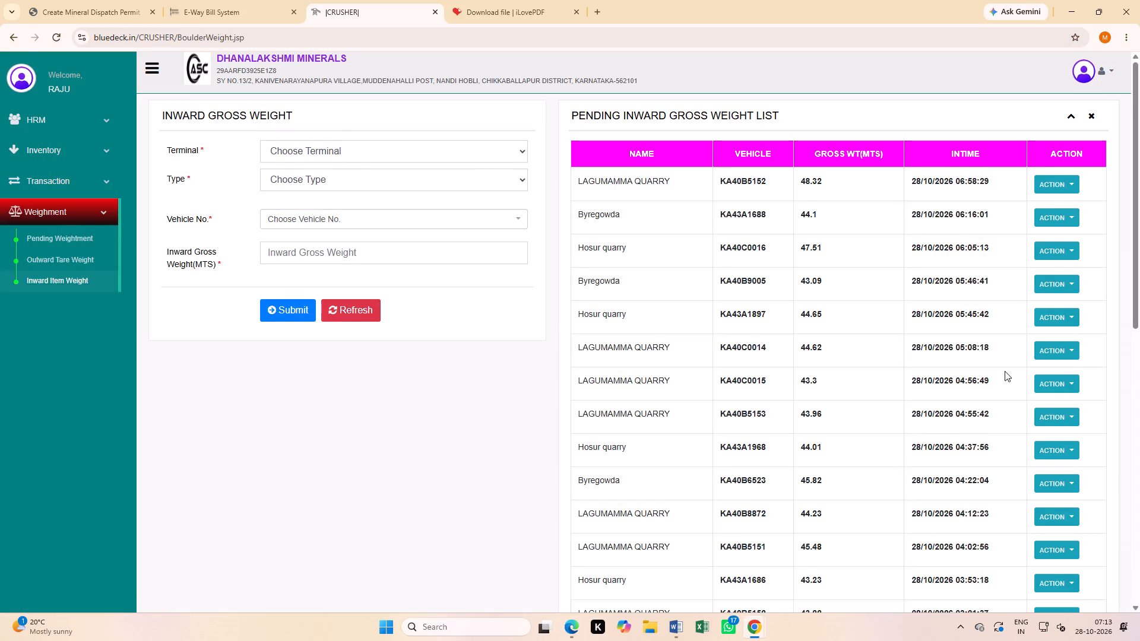
{"action": "scroll", "coordinate": [1000, 381], "scroll_direction": "down", "scroll_amount": 6}
{"action": "scroll", "coordinate": [1025, 507], "scroll_direction": "down", "scroll_amount": 4}
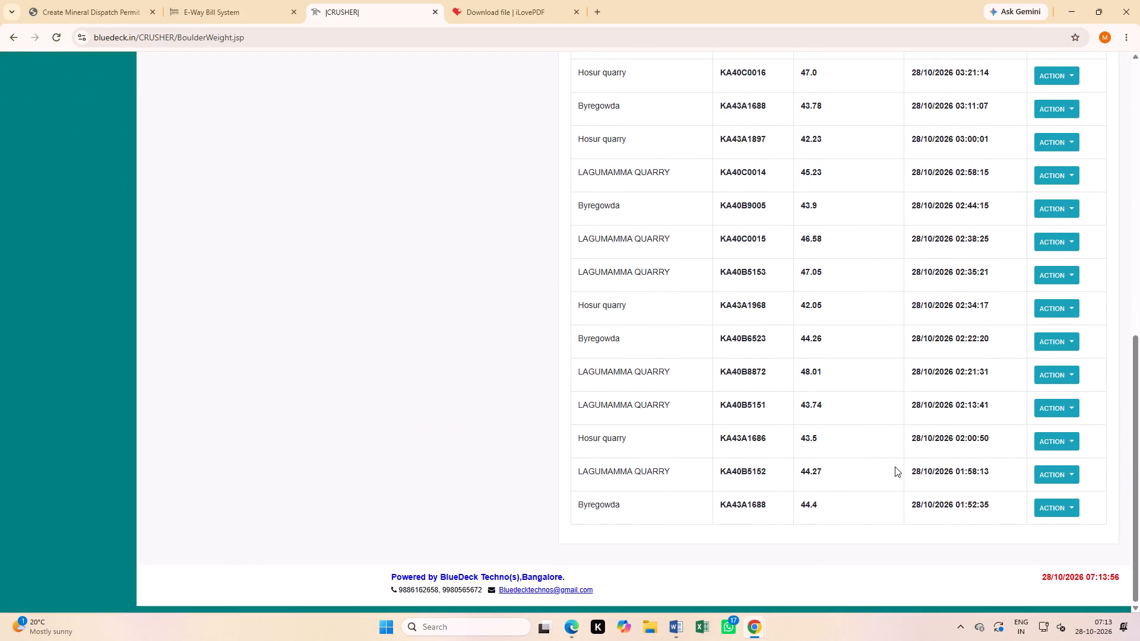
{"action": "left_click", "coordinate": [1043, 477]}
{"action": "left_click", "coordinate": [1058, 499]}
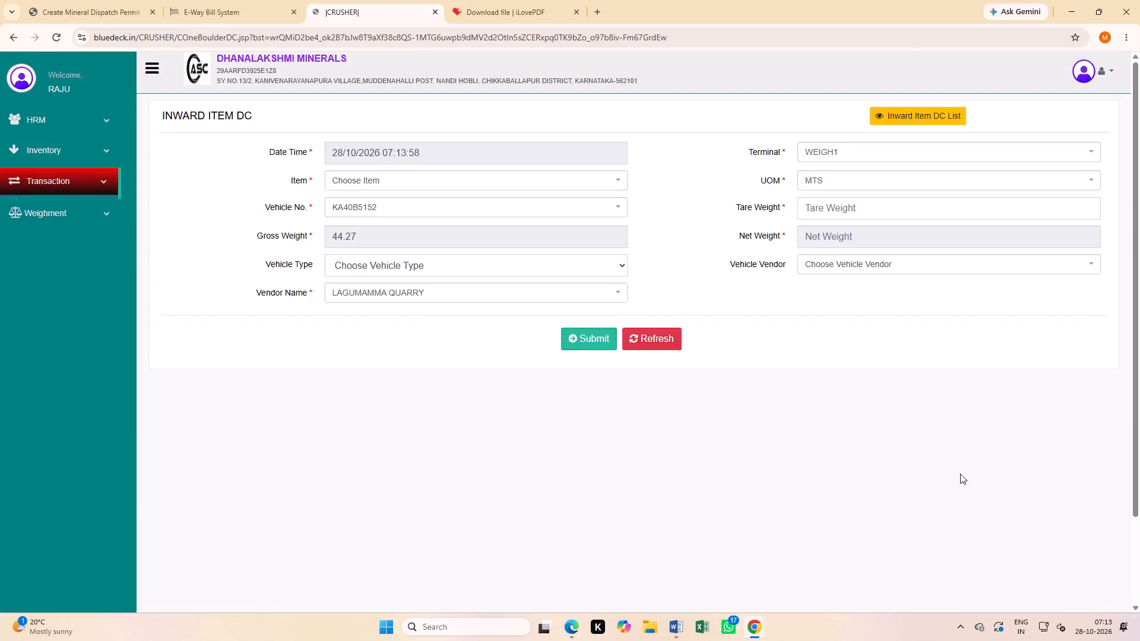
{"action": "left_click", "coordinate": [371, 180]}
{"action": "left_click", "coordinate": [381, 245]}
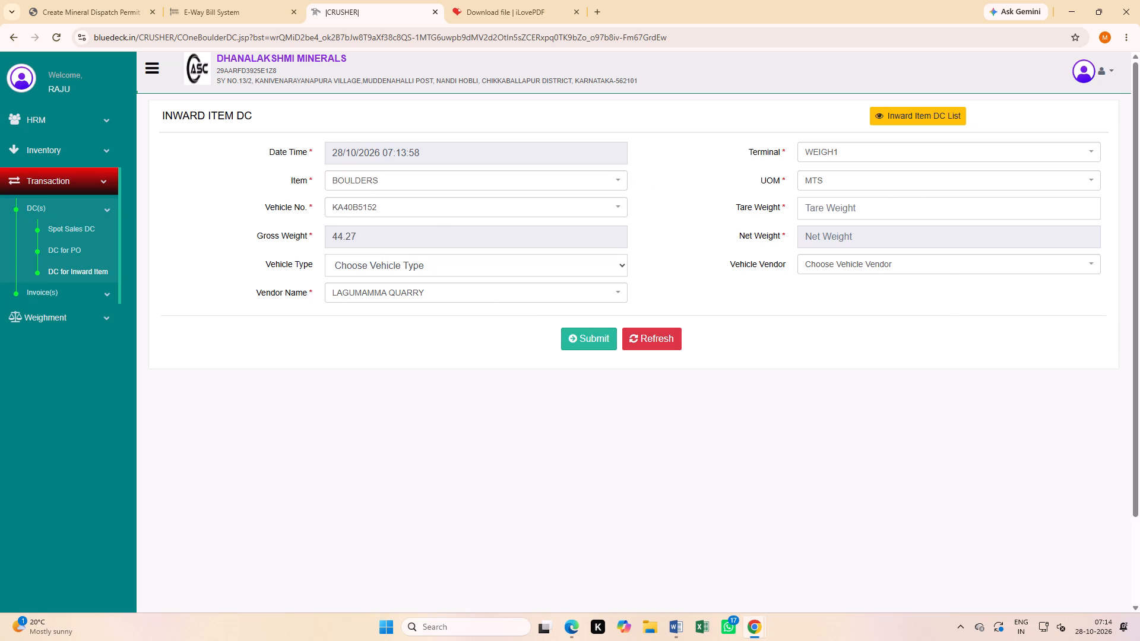
{"action": "left_click", "coordinate": [872, 206]}
{"action": "type", "text": "14.99"}
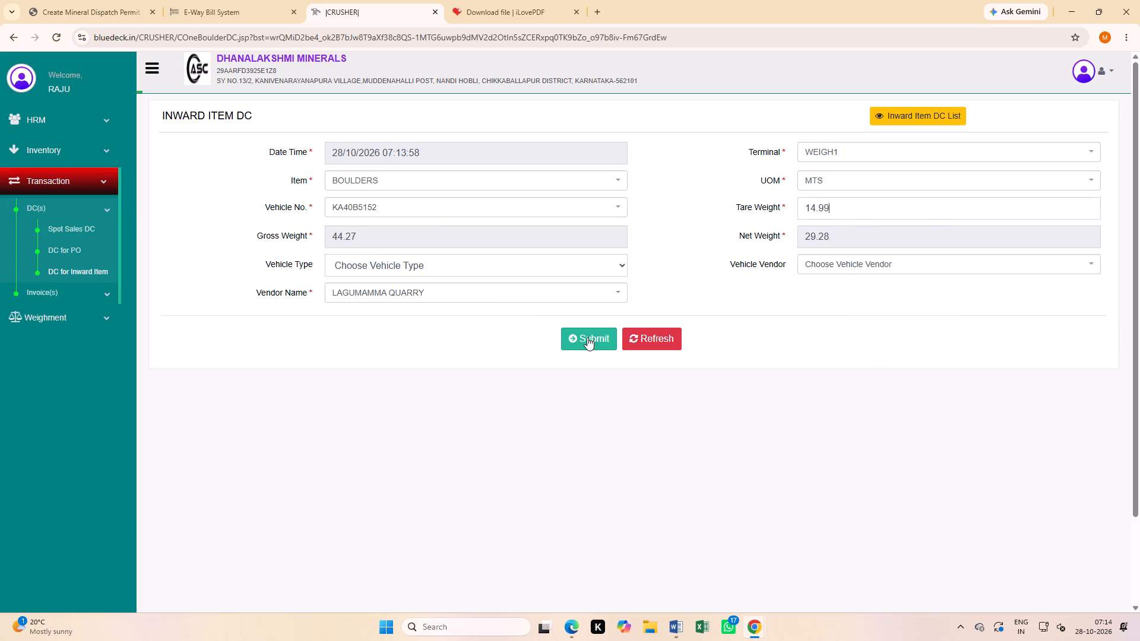
{"action": "left_click", "coordinate": [586, 337]}
{"action": "left_click", "coordinate": [547, 278]}
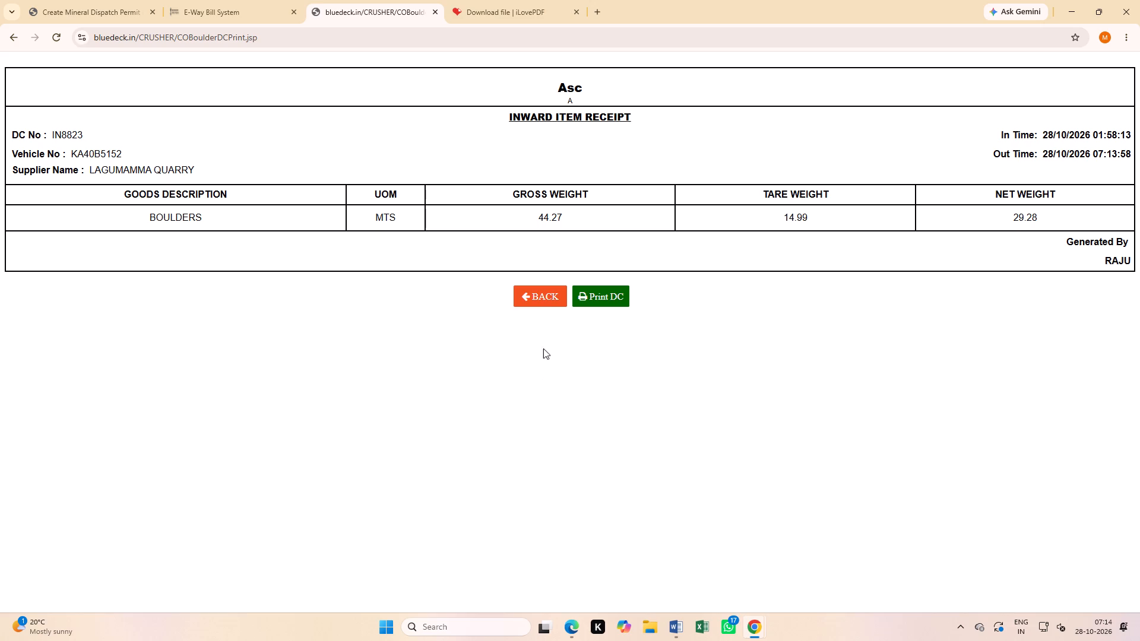
{"action": "left_click", "coordinate": [547, 291]}
{"action": "scroll", "coordinate": [601, 372], "scroll_direction": "down", "scroll_amount": 3}
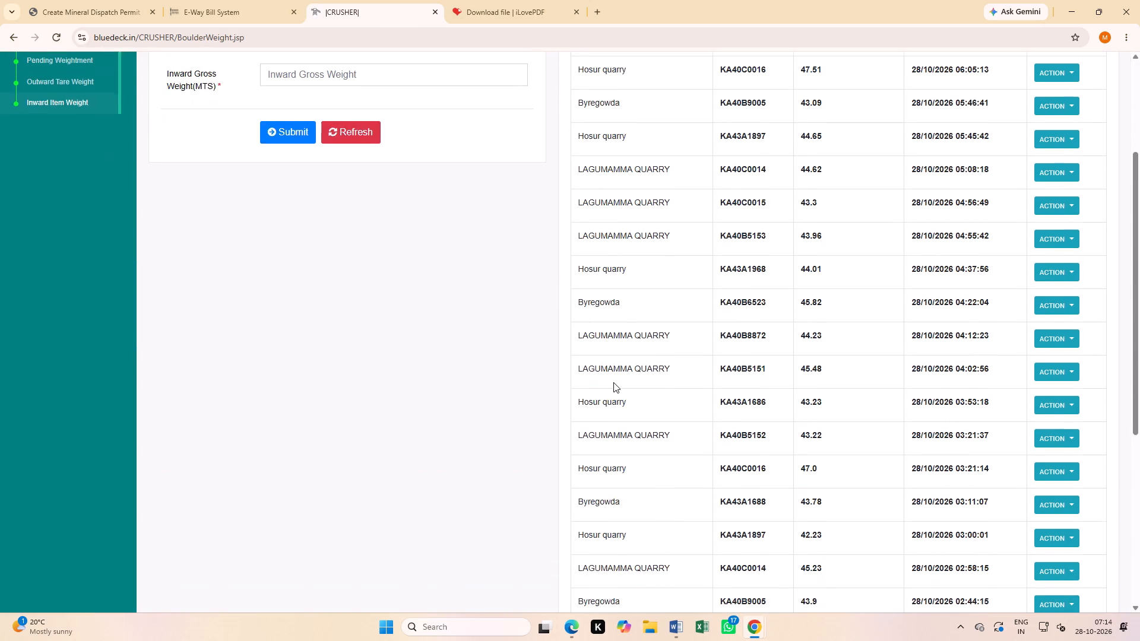
{"action": "scroll", "coordinate": [613, 382], "scroll_direction": "down", "scroll_amount": 3}
{"action": "scroll", "coordinate": [637, 426], "scroll_direction": "up", "scroll_amount": 7}
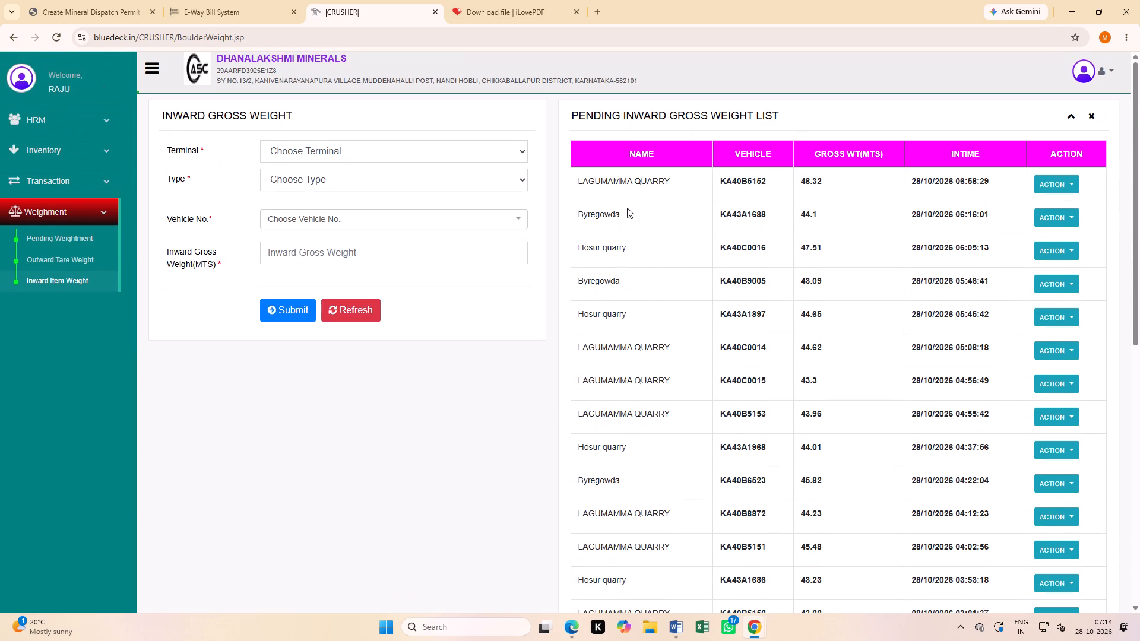
{"action": "left_click", "coordinate": [1053, 188]}
{"action": "left_click", "coordinate": [1062, 208]}
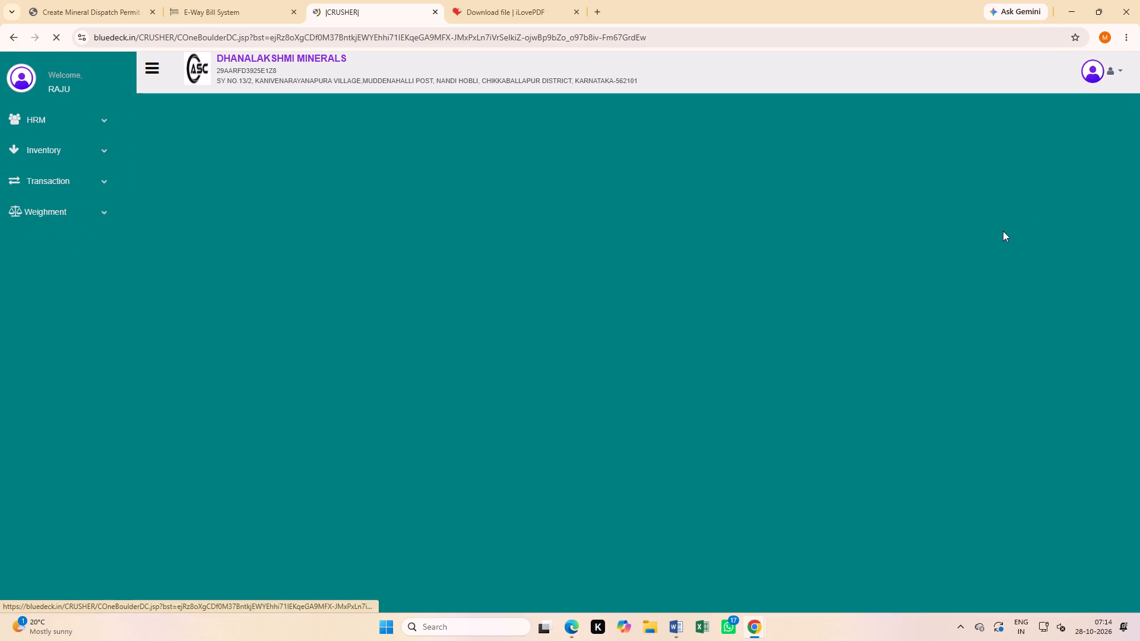
{"action": "left_click", "coordinate": [419, 175]}
{"action": "left_click", "coordinate": [400, 247]}
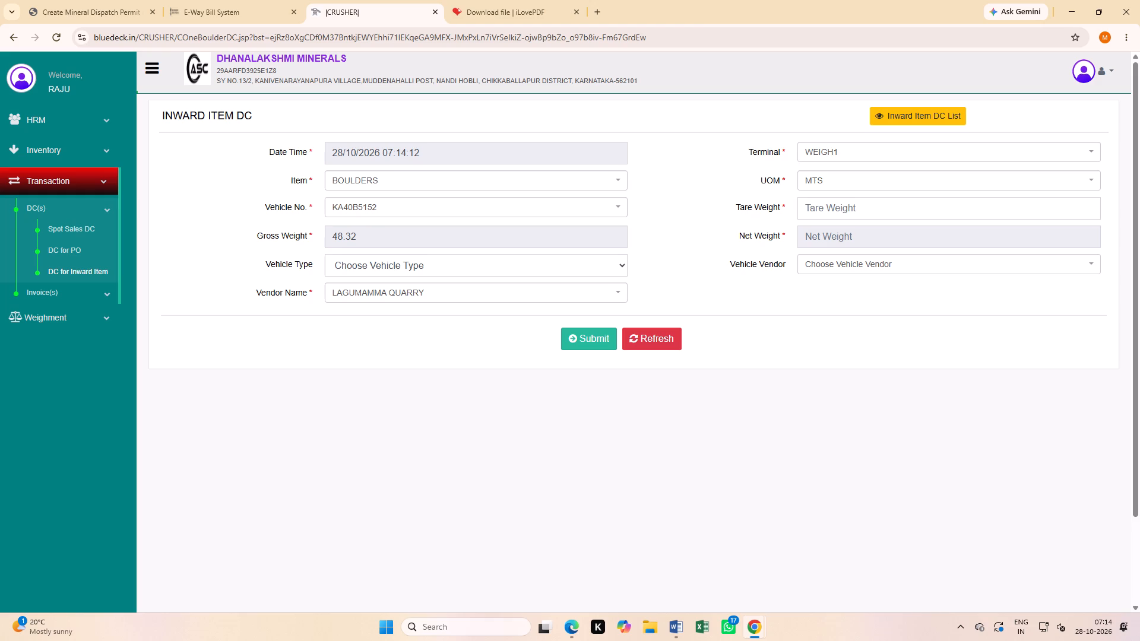
{"action": "left_click", "coordinate": [858, 213]}
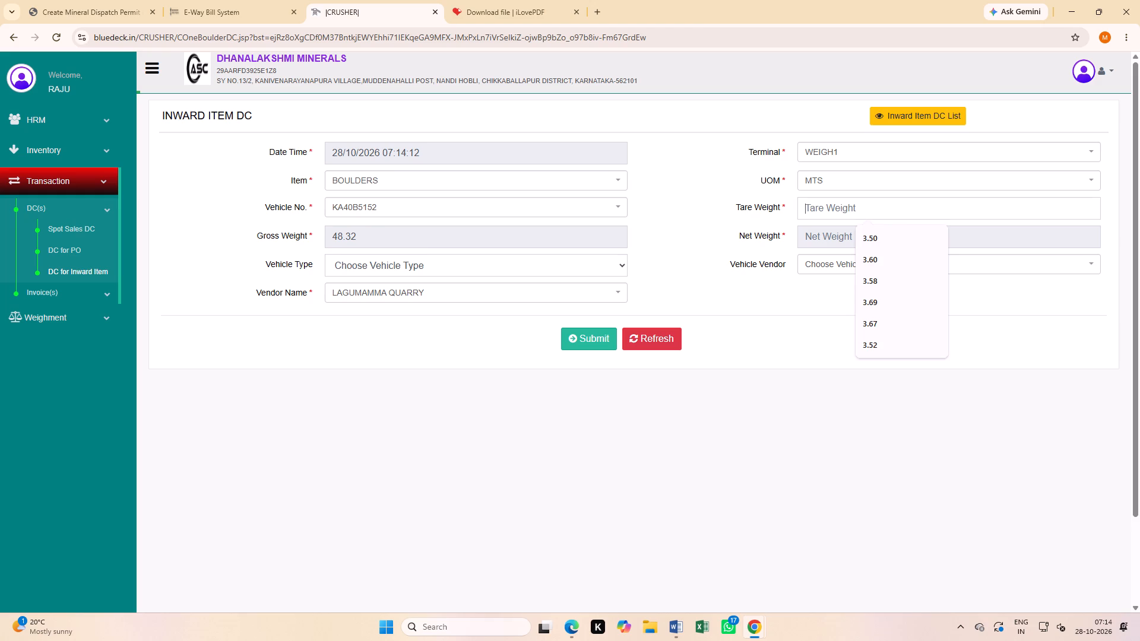
{"action": "type", "text": "14.96"}
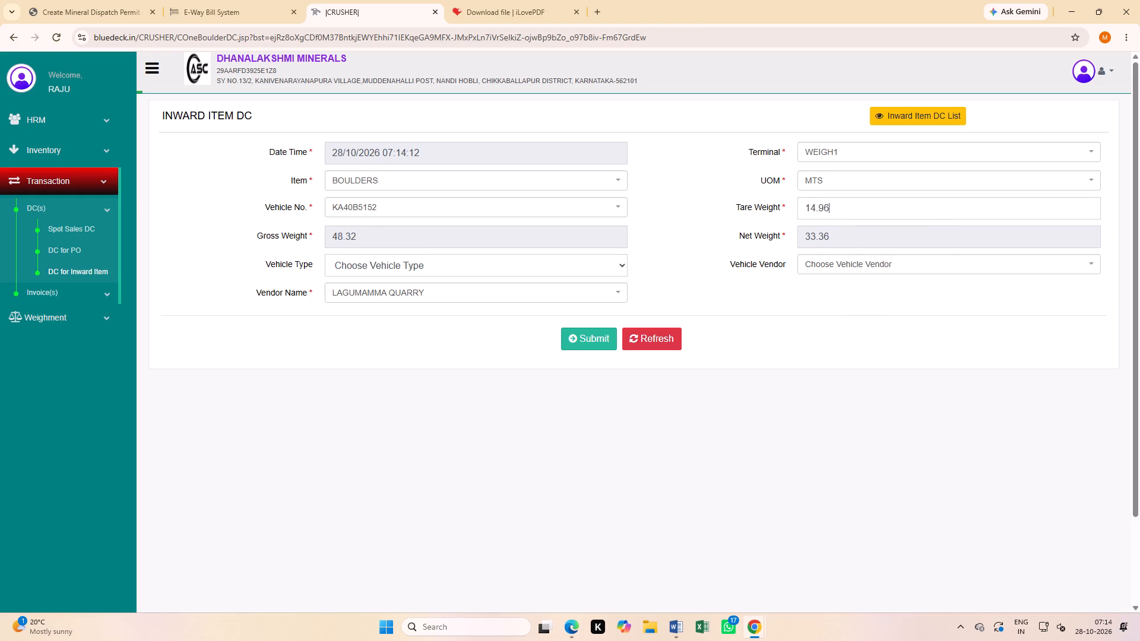
{"action": "left_click", "coordinate": [581, 337]}
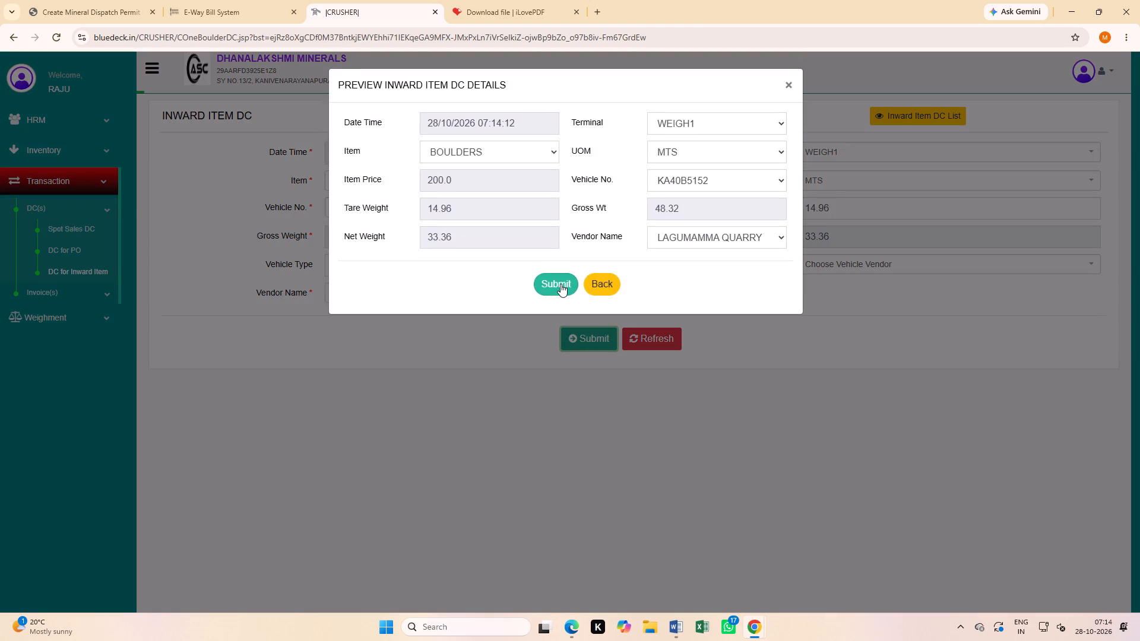
{"action": "left_click", "coordinate": [560, 283]}
{"action": "left_click", "coordinate": [534, 291]}
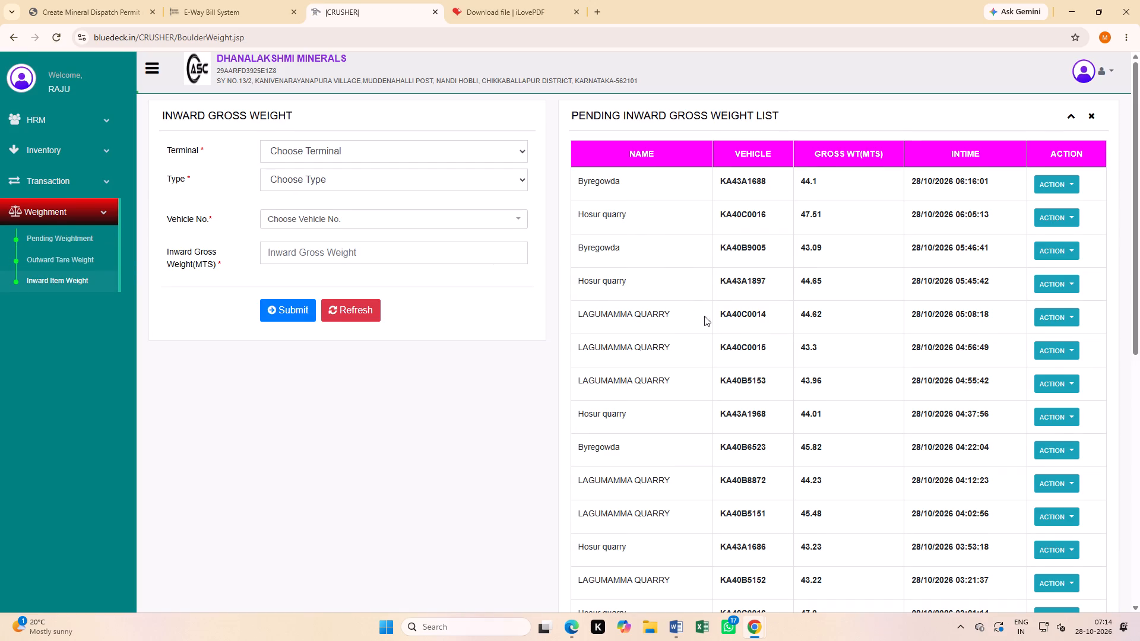
{"action": "scroll", "coordinate": [729, 309], "scroll_direction": "down", "scroll_amount": 1}
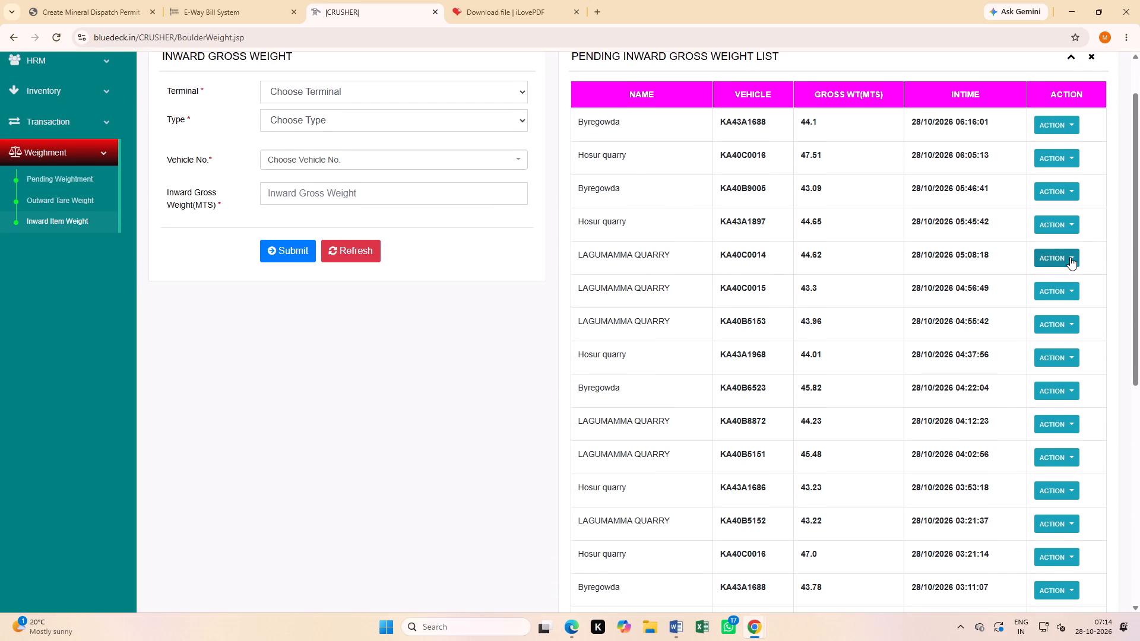
{"action": "left_click", "coordinate": [1070, 257]}
{"action": "left_click", "coordinate": [1065, 278]}
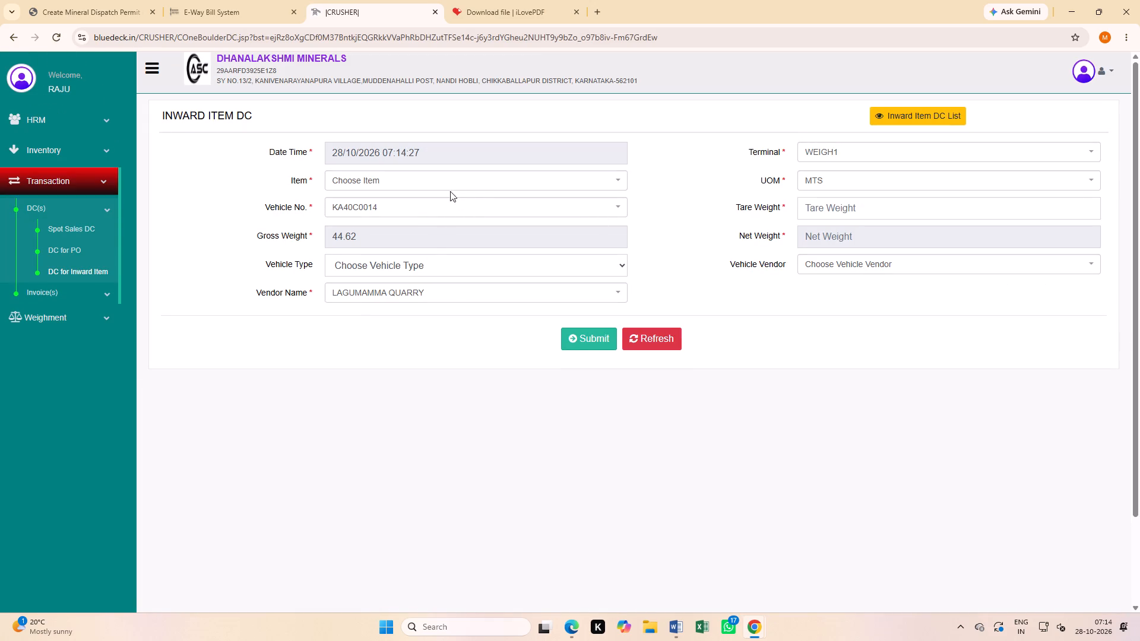
{"action": "left_click", "coordinate": [433, 179]}
{"action": "left_click", "coordinate": [418, 239]}
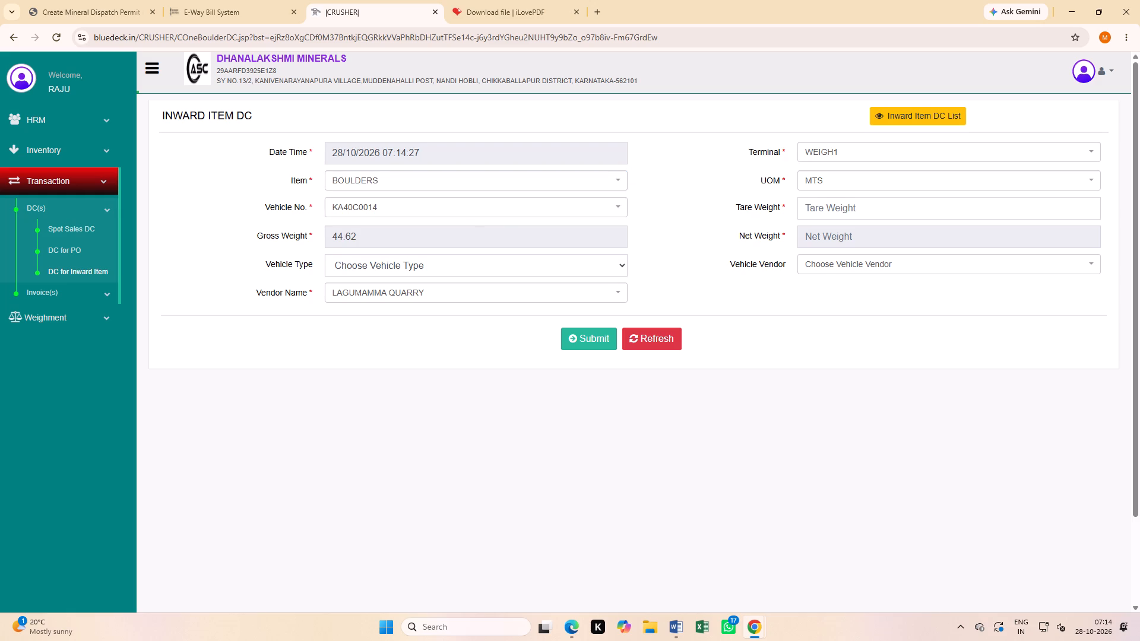
{"action": "left_click", "coordinate": [843, 206]}
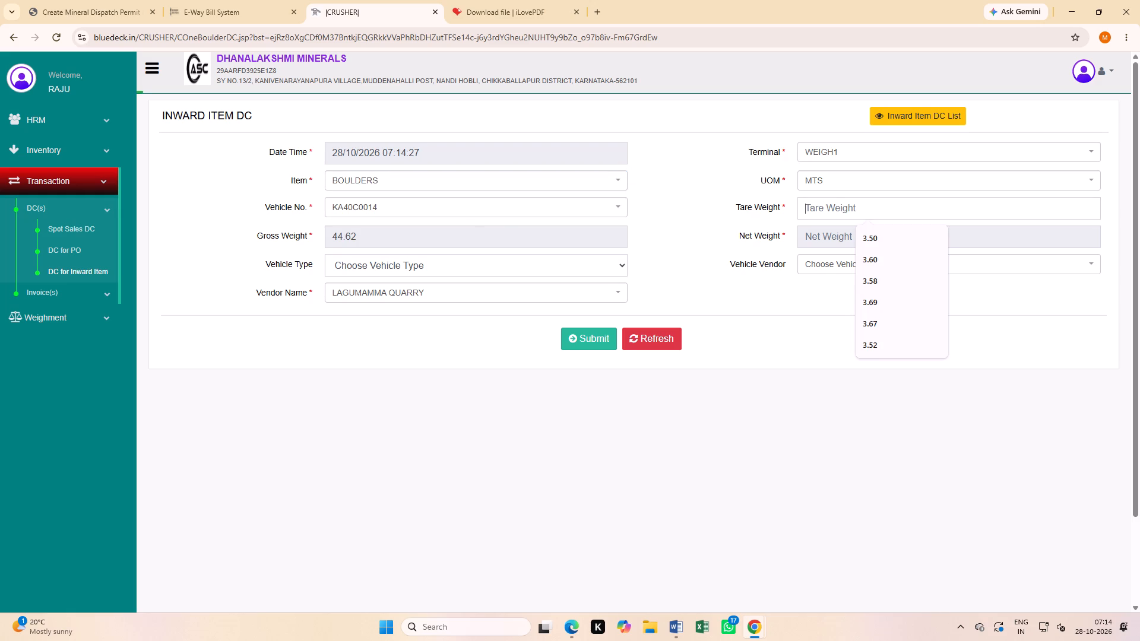
{"action": "type", "text": "15.54"}
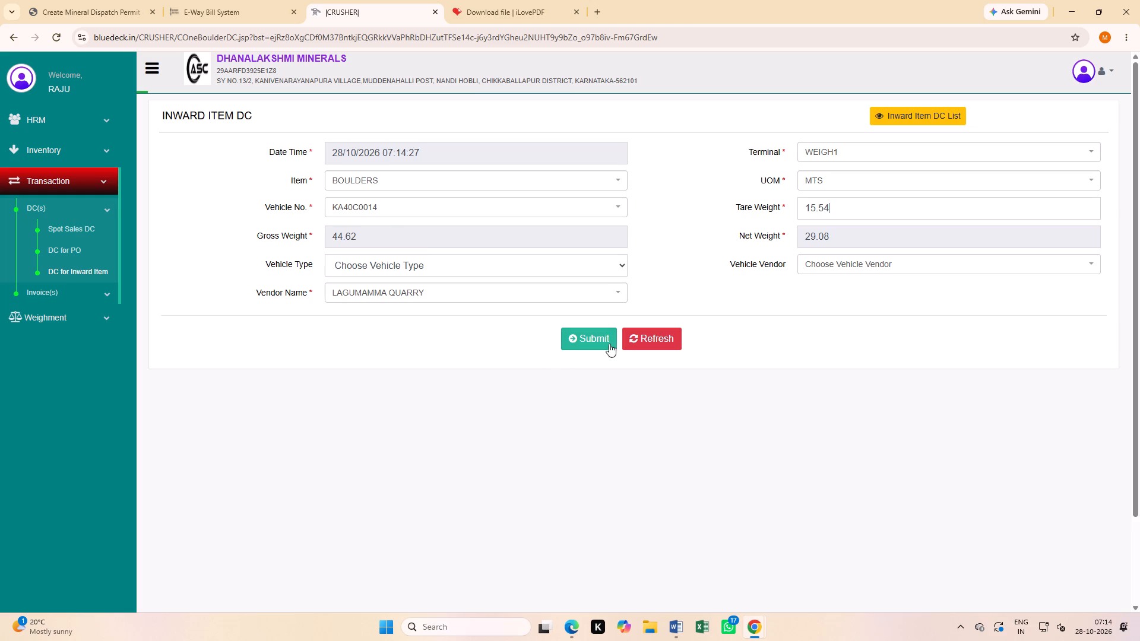
{"action": "left_click", "coordinate": [595, 341]}
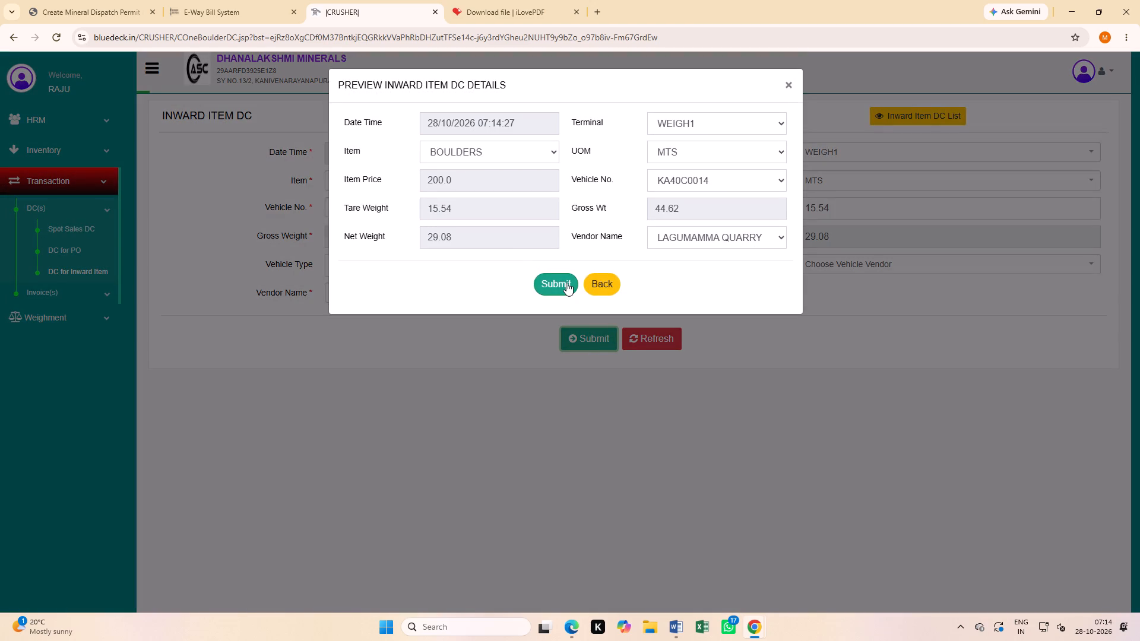
{"action": "left_click", "coordinate": [566, 283]}
{"action": "left_click", "coordinate": [546, 302]}
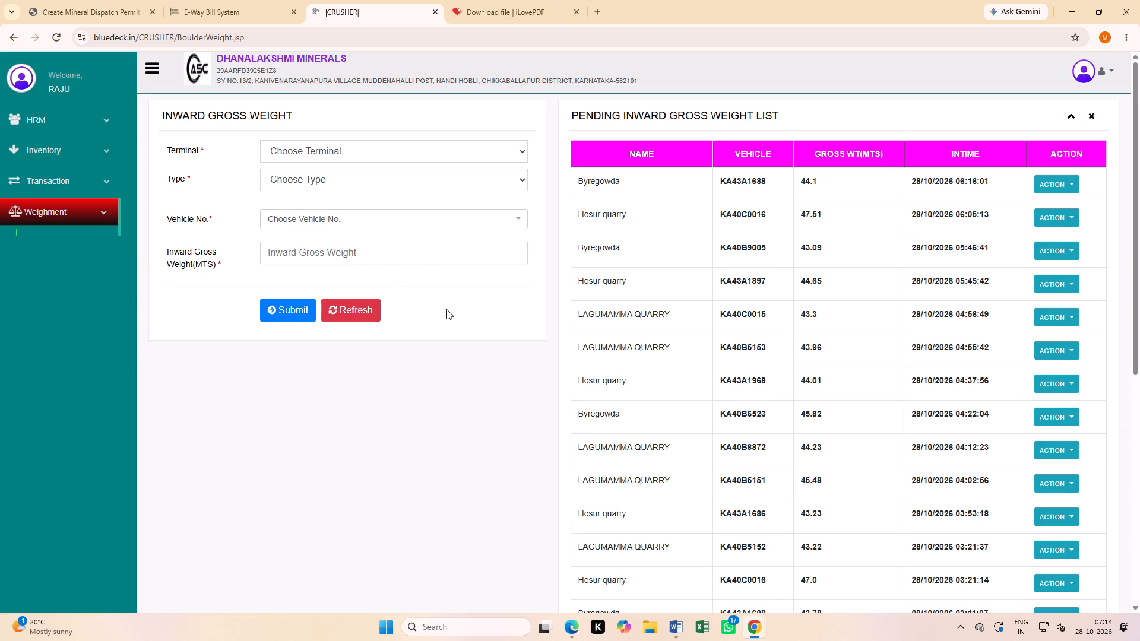
{"action": "scroll", "coordinate": [834, 315], "scroll_direction": "down", "scroll_amount": 2}
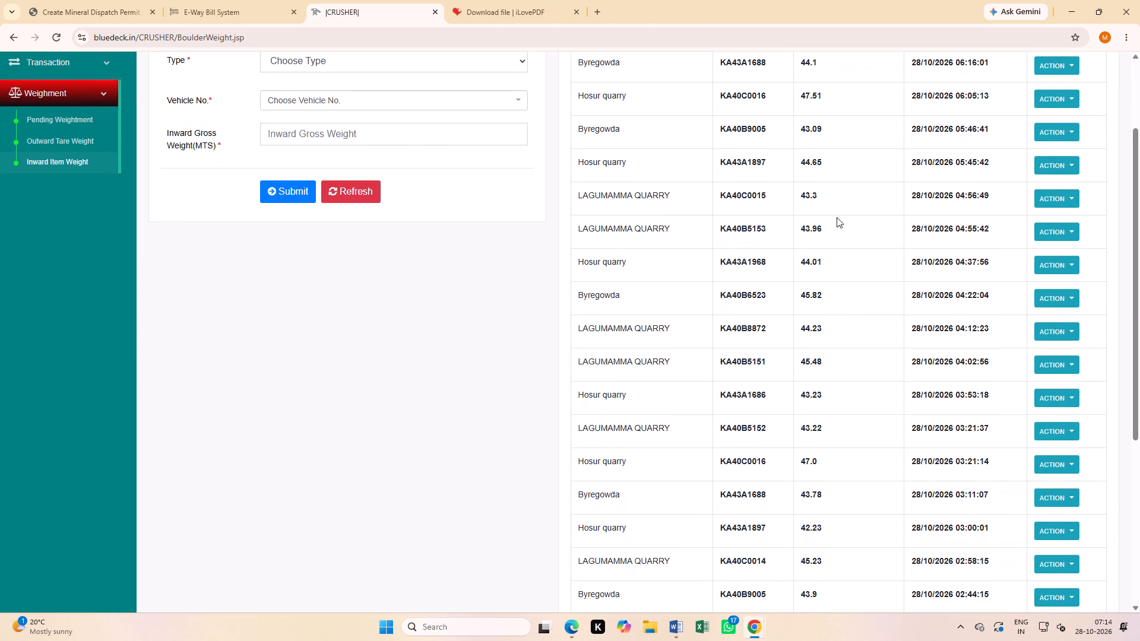
{"action": "left_click", "coordinate": [1062, 204]}
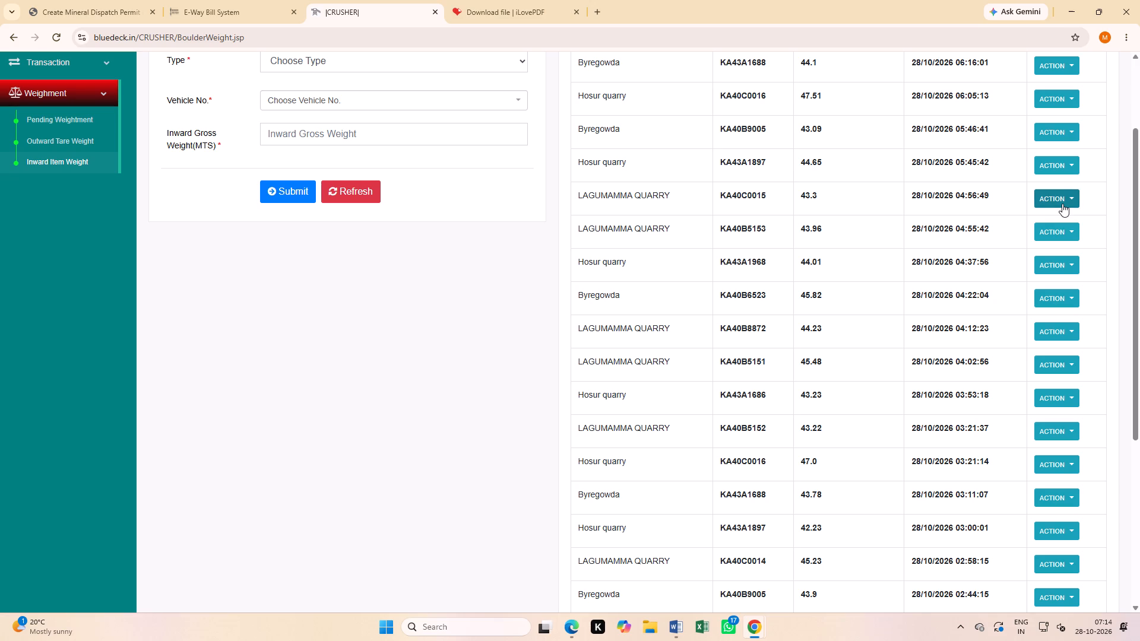
{"action": "left_click", "coordinate": [1060, 228]}
{"action": "left_click", "coordinate": [484, 183]}
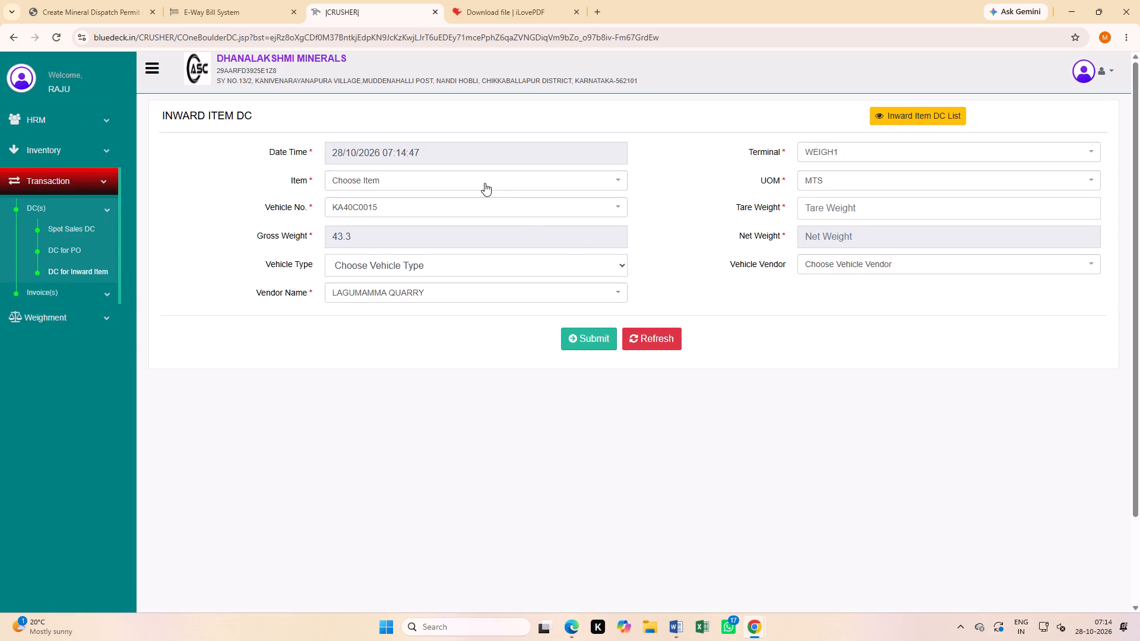
{"action": "left_click", "coordinate": [438, 240]}
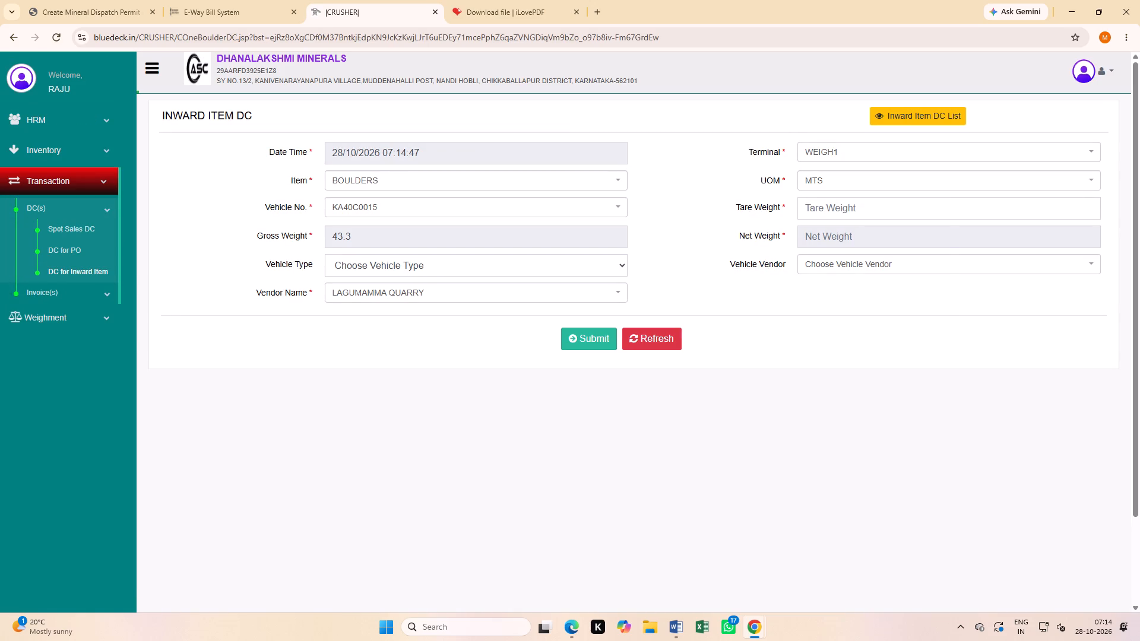
{"action": "left_click", "coordinate": [886, 206]}
{"action": "type", "text": "15.55"}
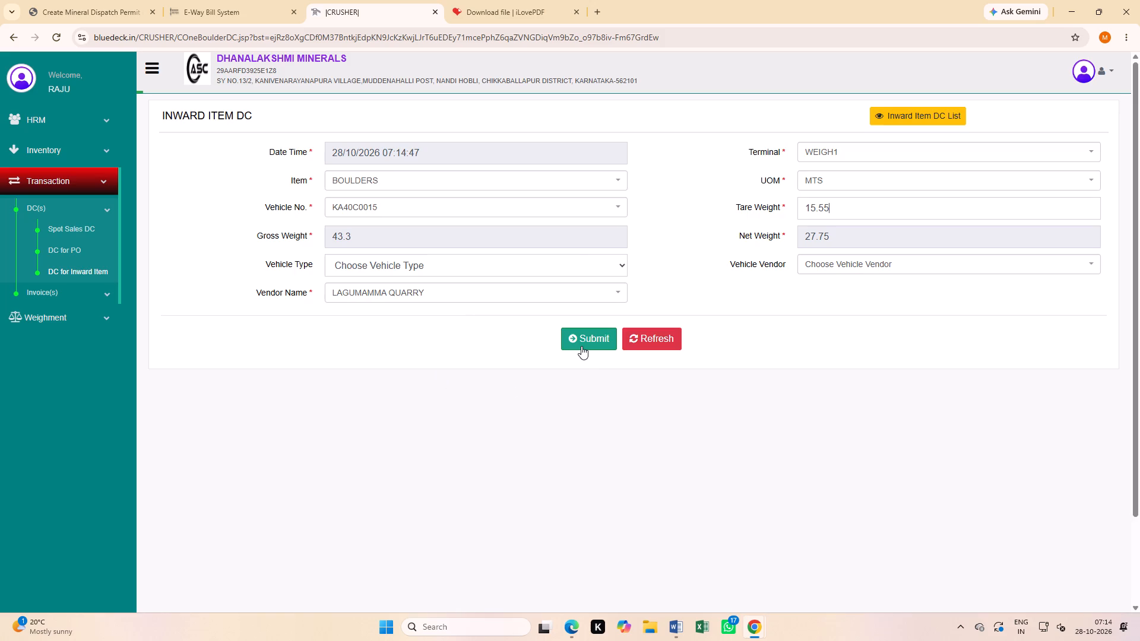
{"action": "left_click", "coordinate": [581, 346]}
{"action": "left_click", "coordinate": [548, 290]}
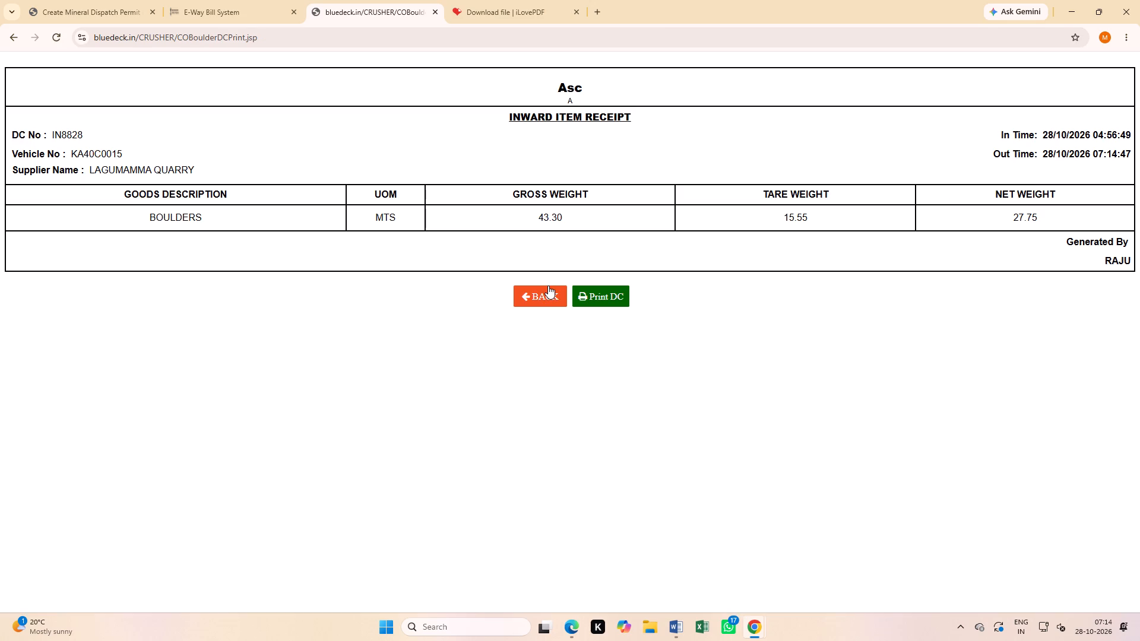
{"action": "left_click", "coordinate": [551, 289]}
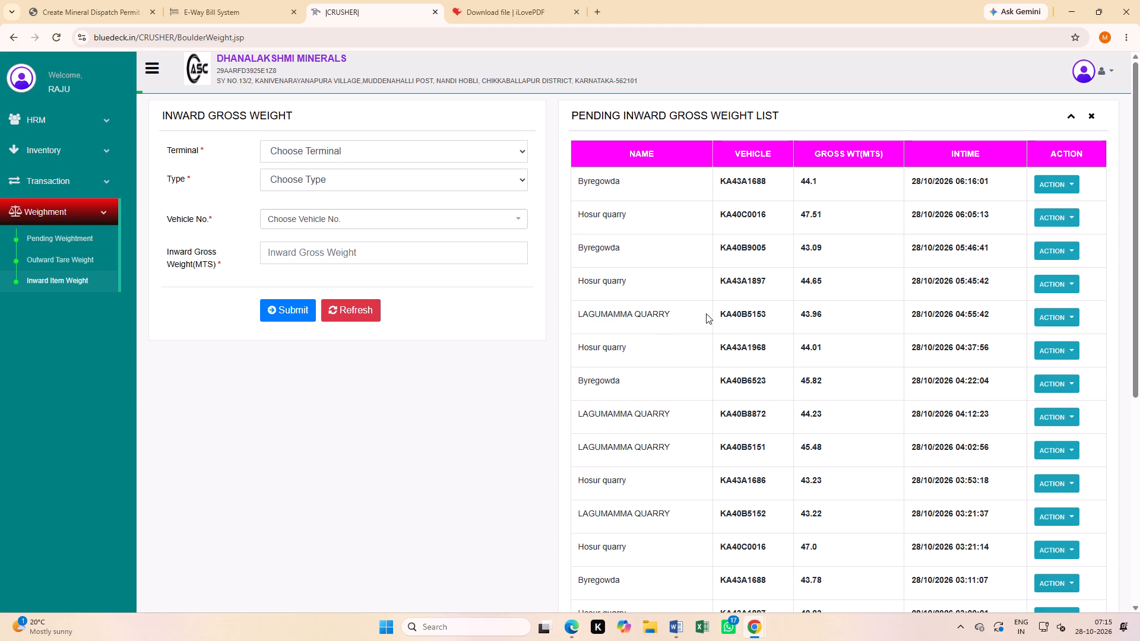
{"action": "left_click", "coordinate": [322, 151]}
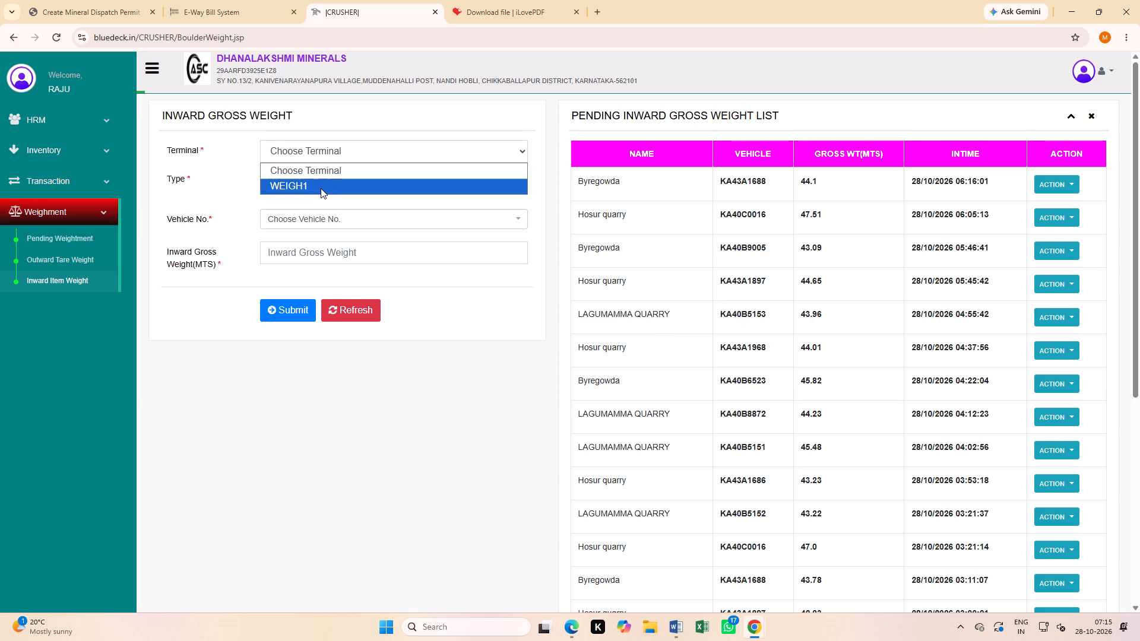
{"action": "double_click", "coordinate": [321, 189]}
{"action": "left_click", "coordinate": [327, 215]}
{"action": "left_click", "coordinate": [325, 211]}
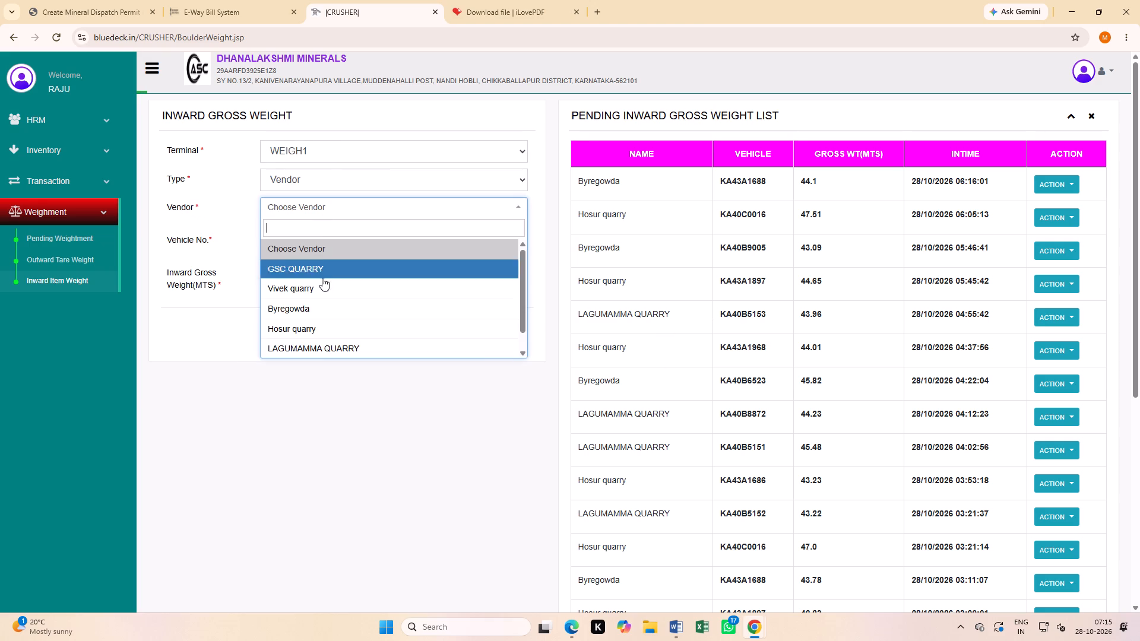
{"action": "left_click", "coordinate": [355, 341]}
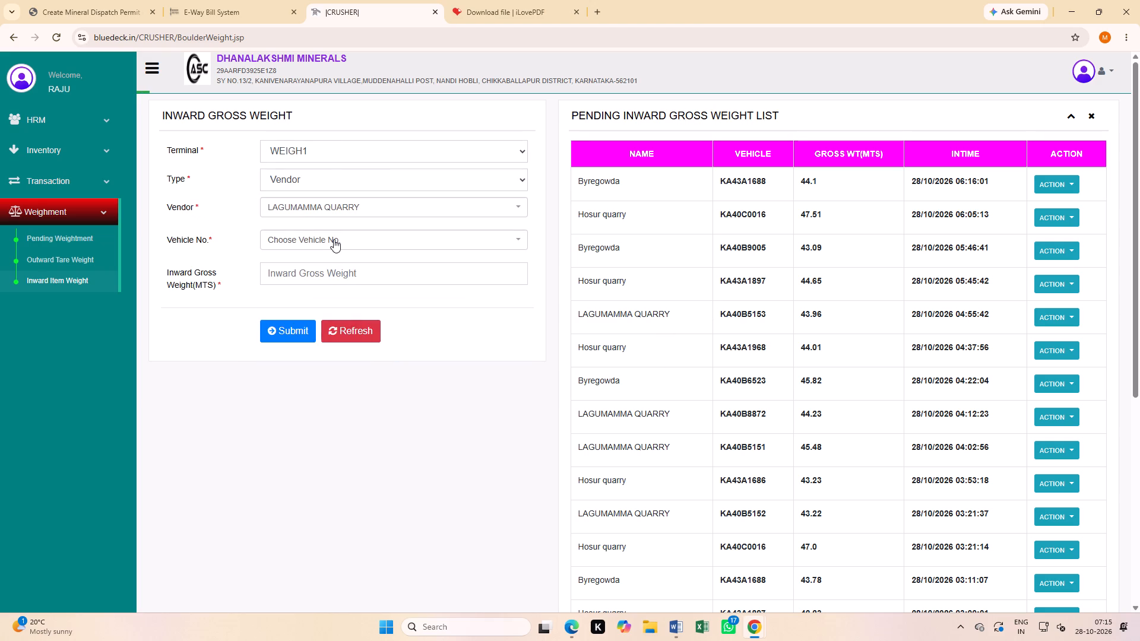
{"action": "left_click", "coordinate": [334, 239]}
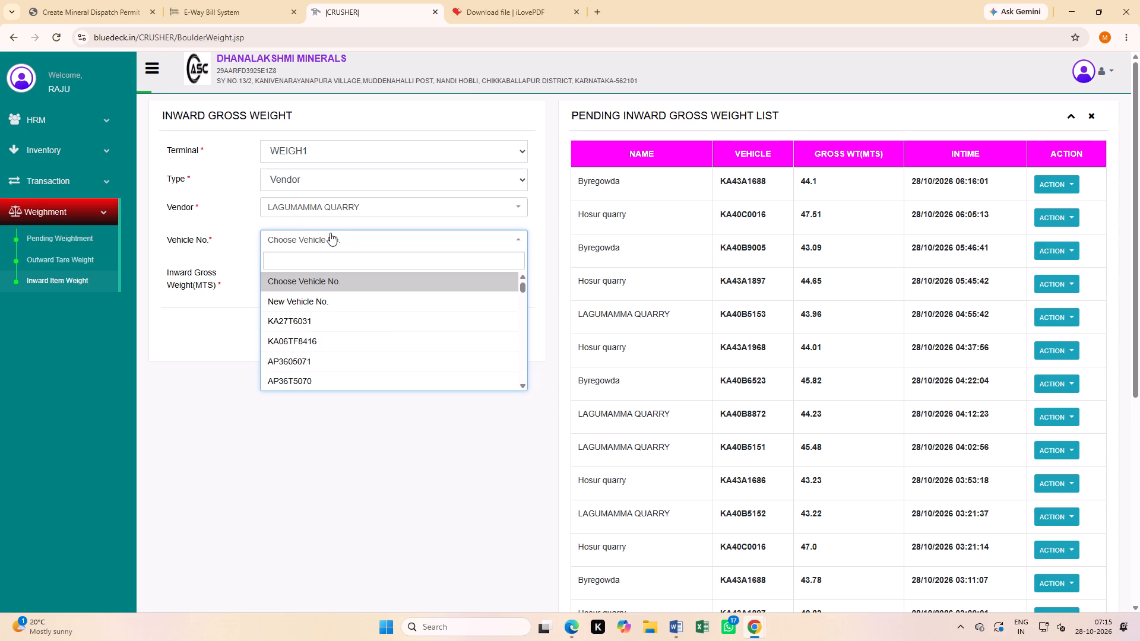
{"action": "type", "text": "5151"}
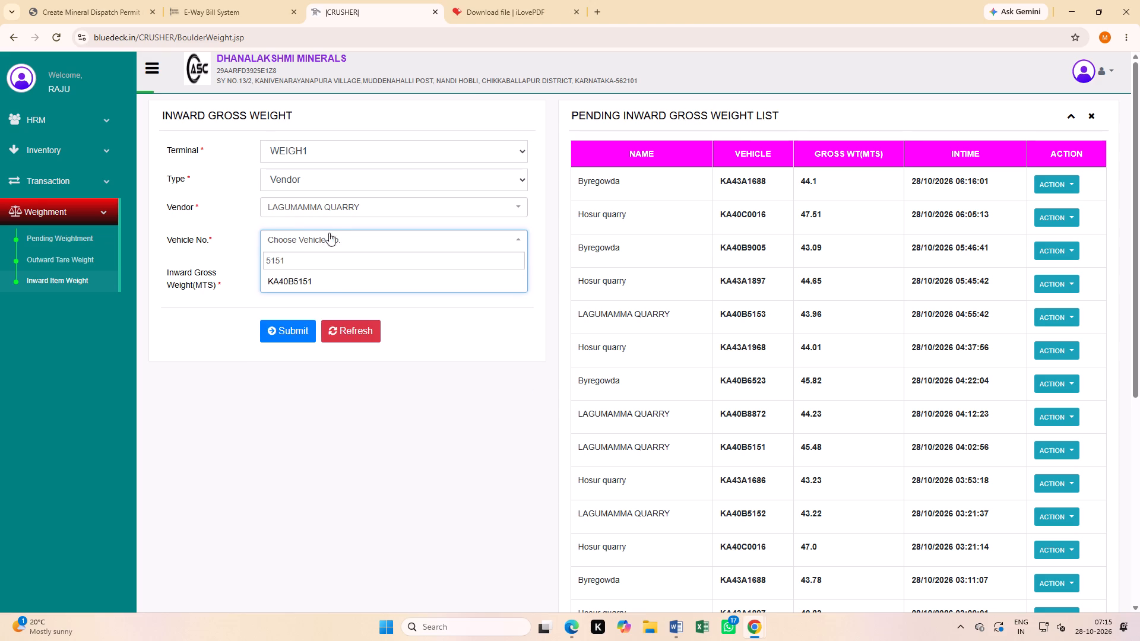
{"action": "left_click", "coordinate": [319, 284]}
{"action": "left_click", "coordinate": [316, 271]}
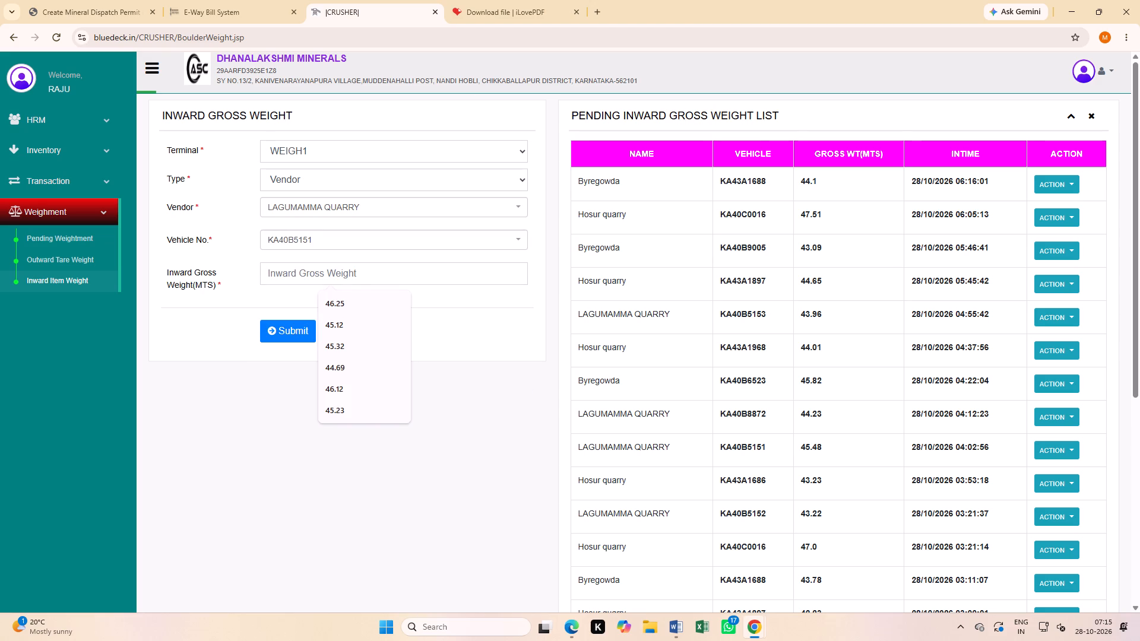
{"action": "type", "text": "43.25"}
{"action": "key", "text": "Return"}
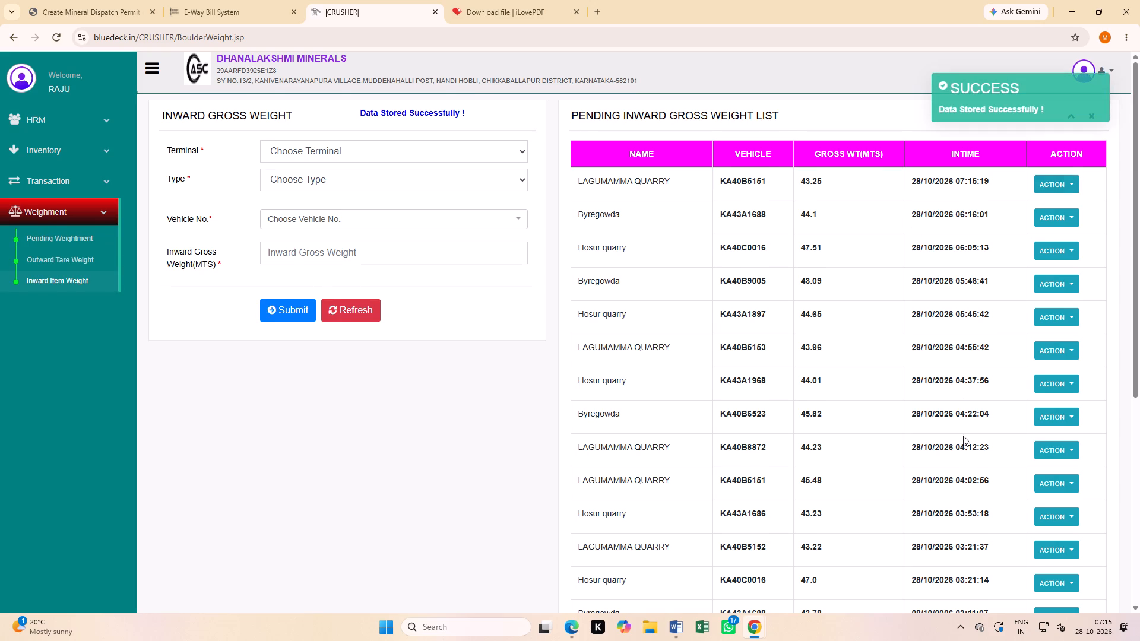
{"action": "scroll", "coordinate": [968, 464], "scroll_direction": "down", "scroll_amount": 6}
{"action": "scroll", "coordinate": [968, 466], "scroll_direction": "up", "scroll_amount": 3}
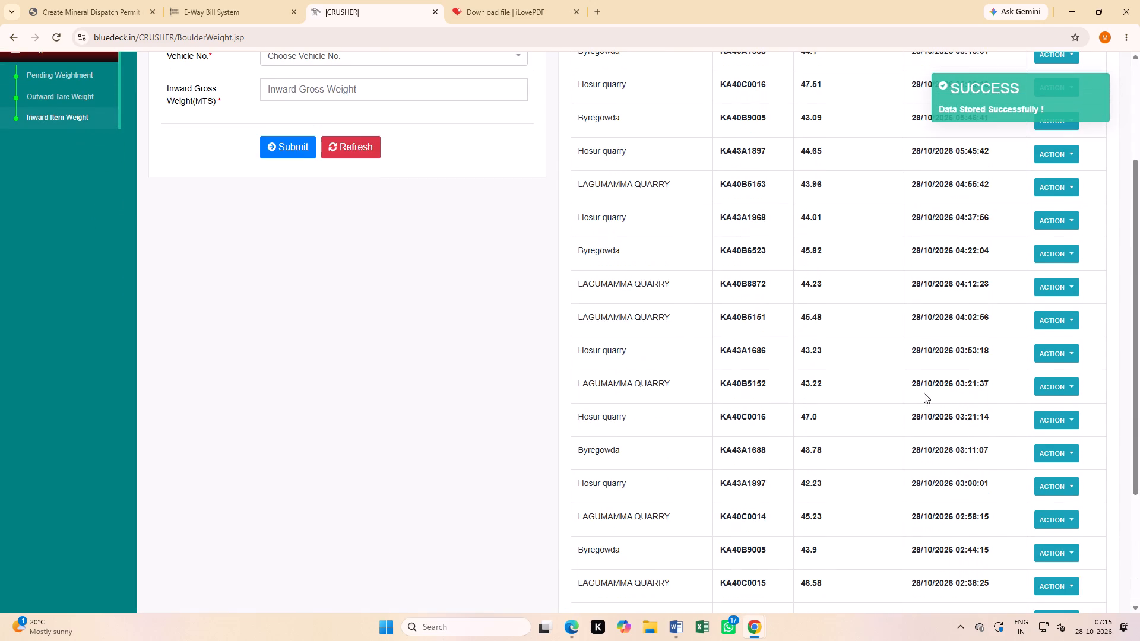
{"action": "scroll", "coordinate": [823, 301], "scroll_direction": "up", "scroll_amount": 1}
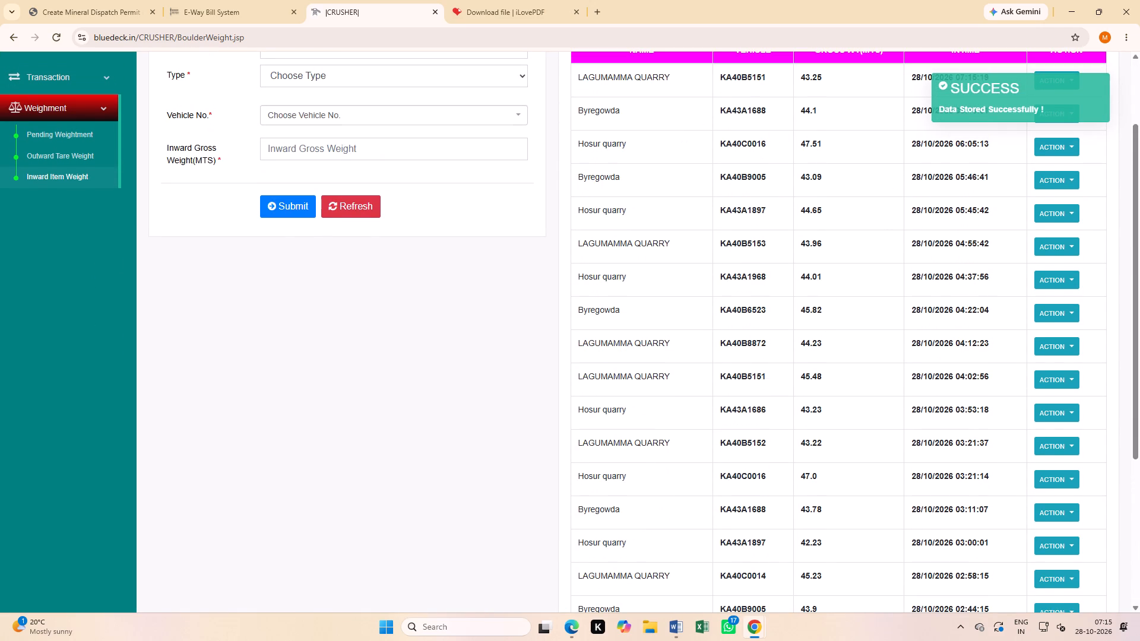
{"action": "left_click", "coordinate": [1056, 247]}
{"action": "left_click", "coordinate": [1068, 274]}
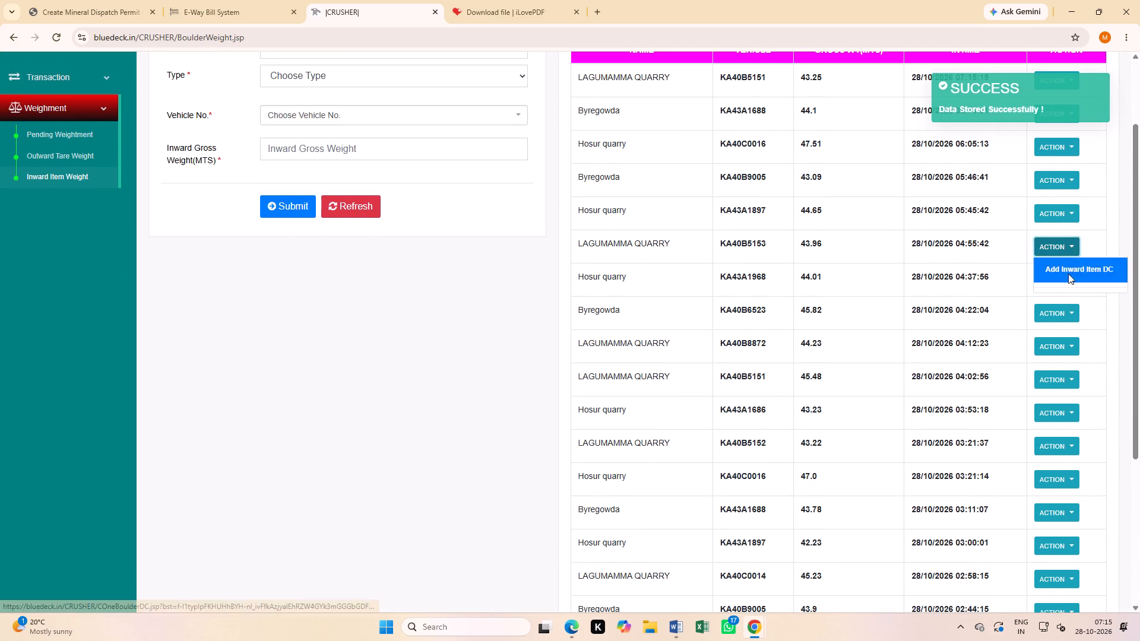
{"action": "left_click", "coordinate": [476, 178]}
{"action": "left_click", "coordinate": [452, 242]}
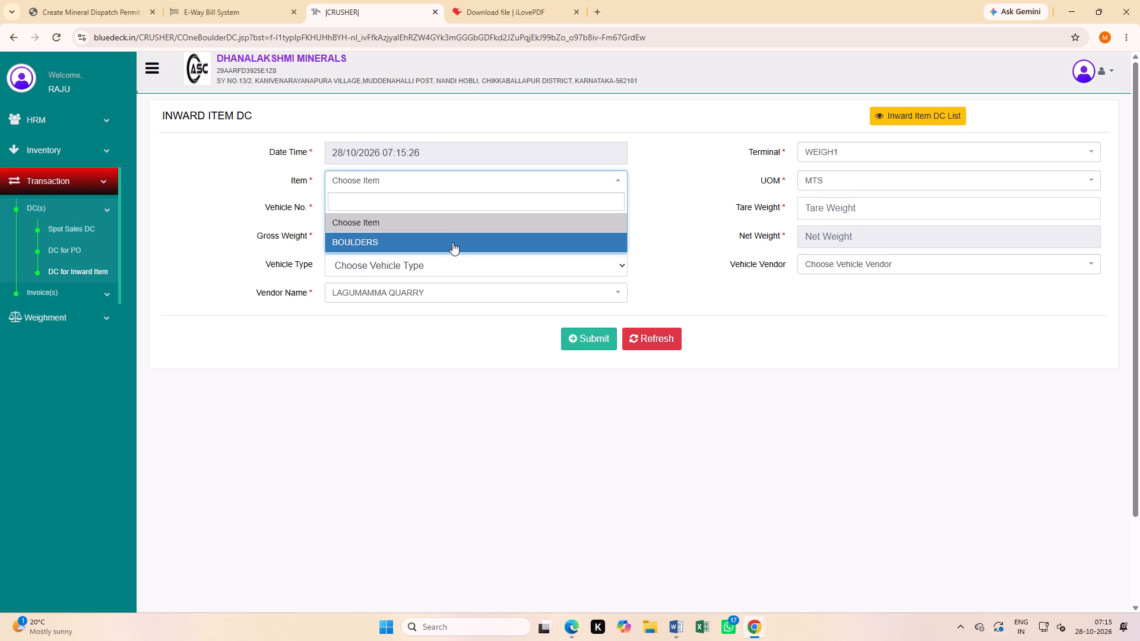
{"action": "left_click", "coordinate": [902, 209]}
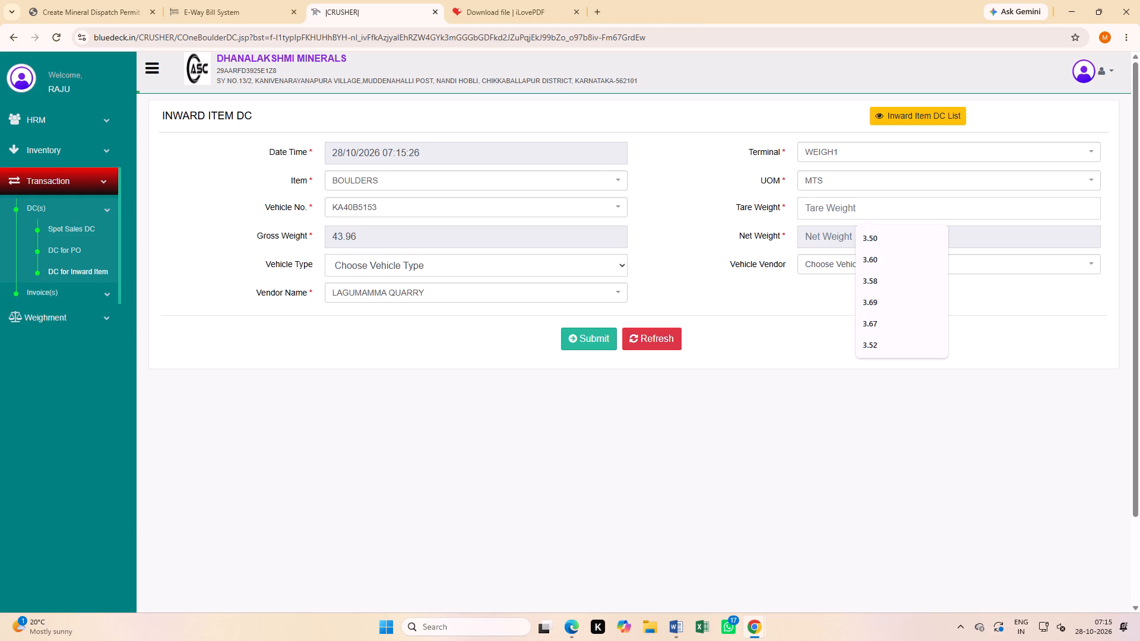
{"action": "type", "text": "14.95"}
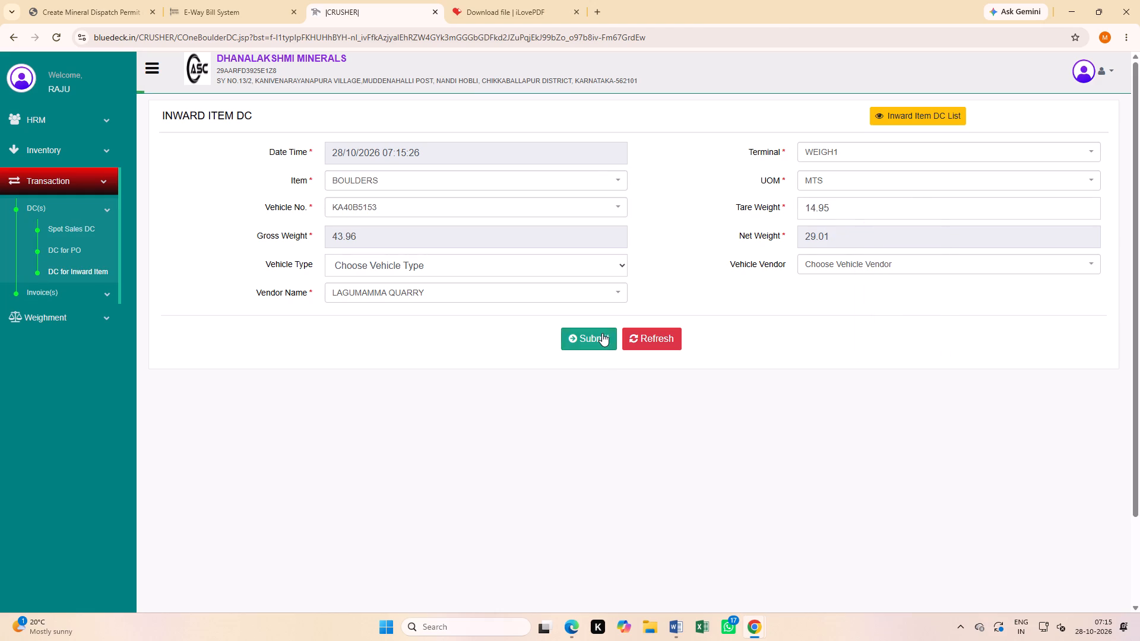
{"action": "left_click", "coordinate": [602, 333]}
{"action": "left_click", "coordinate": [558, 282]}
{"action": "left_click", "coordinate": [541, 296]}
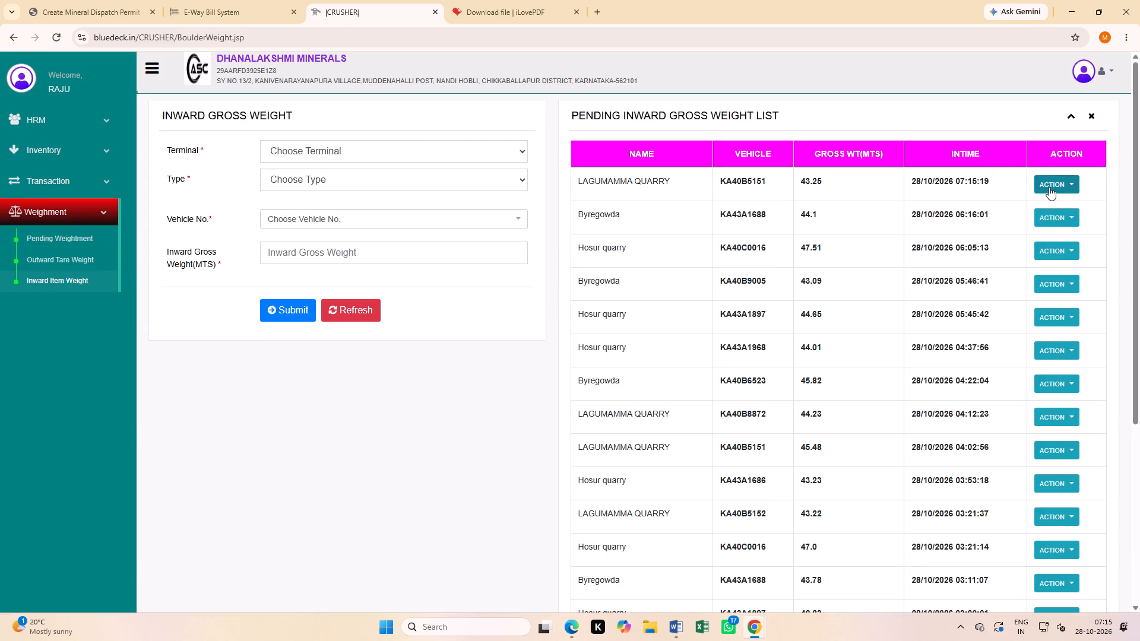
{"action": "left_click", "coordinate": [1049, 187]}
{"action": "left_click", "coordinate": [1063, 205]}
{"action": "left_click", "coordinate": [417, 186]}
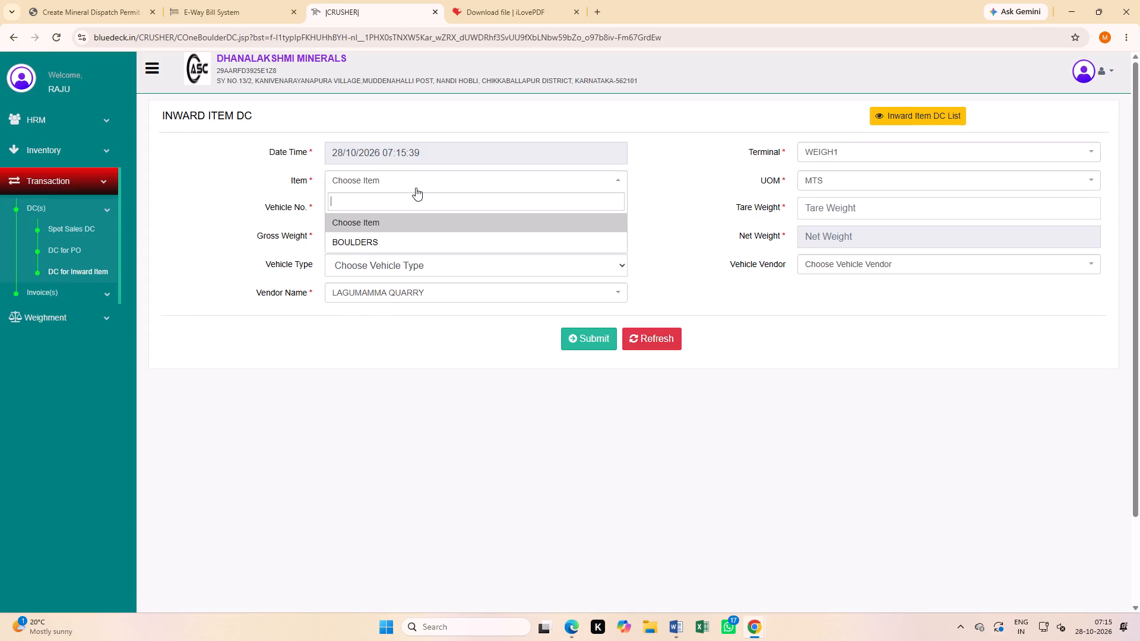
{"action": "left_click", "coordinate": [401, 239]}
{"action": "left_click", "coordinate": [882, 207]}
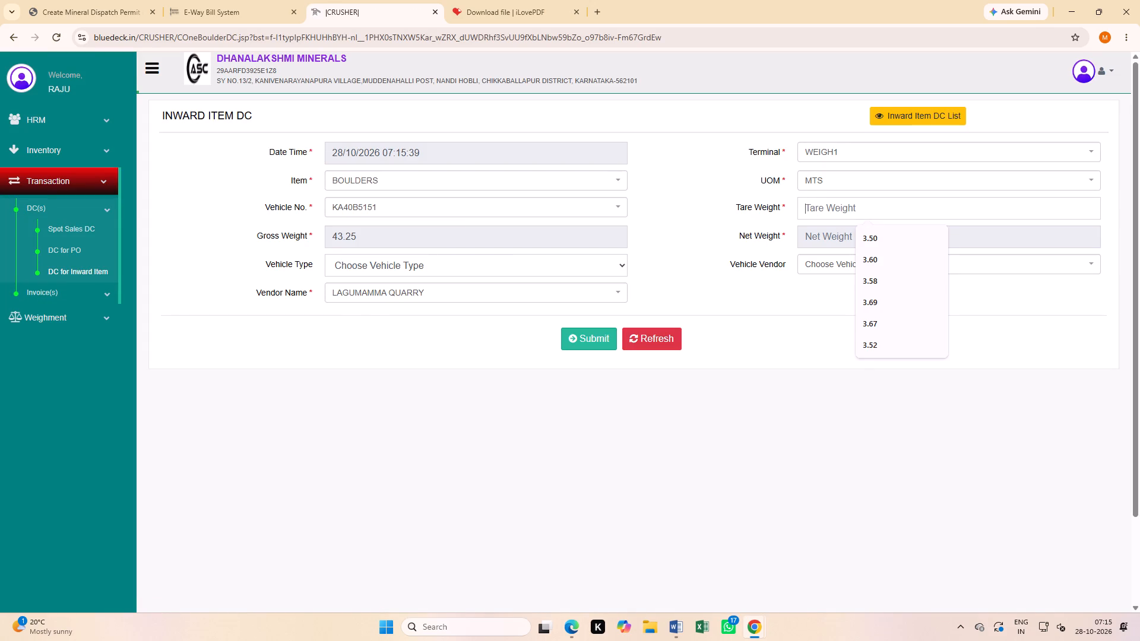
{"action": "type", "text": "14."}
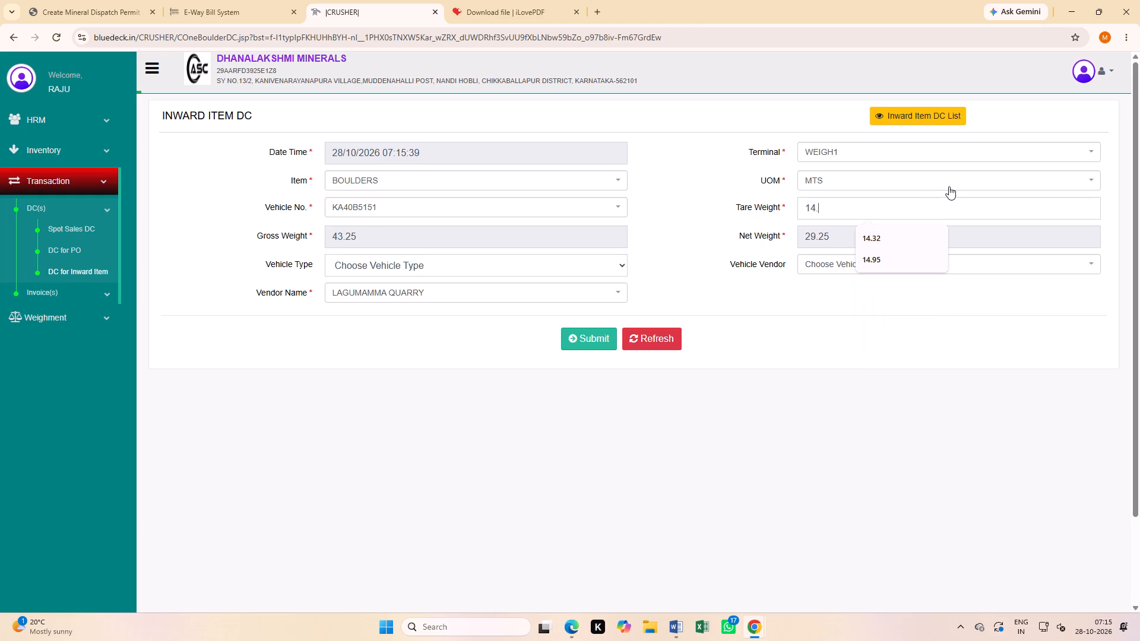
{"action": "type", "text": "98"}
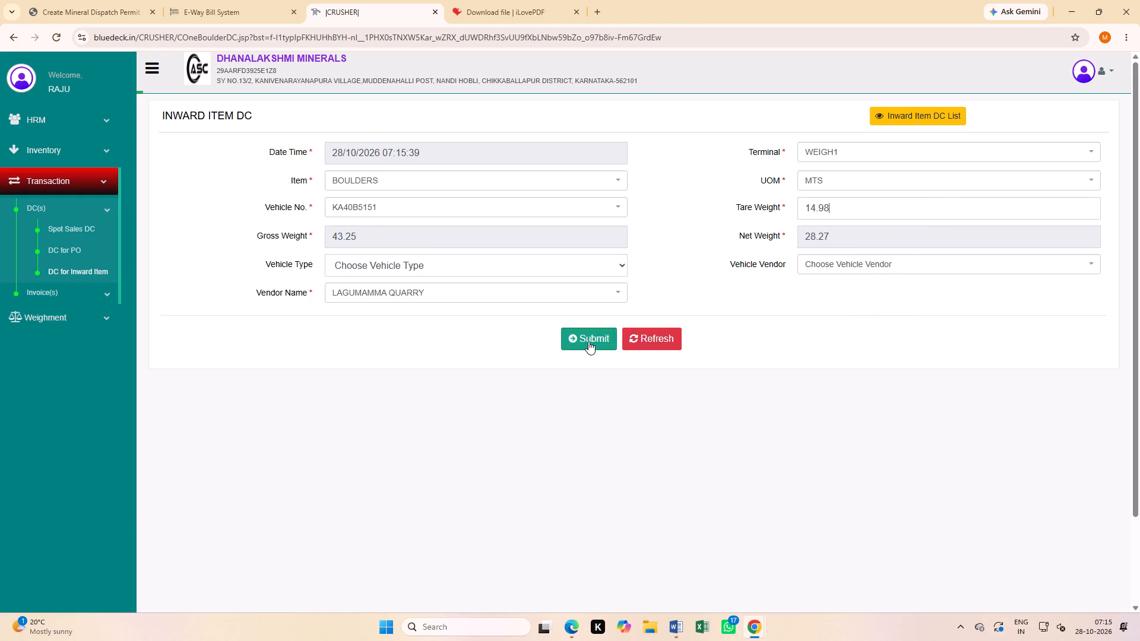
{"action": "left_click", "coordinate": [588, 341]}
{"action": "left_click", "coordinate": [558, 283]}
{"action": "left_click", "coordinate": [552, 291]}
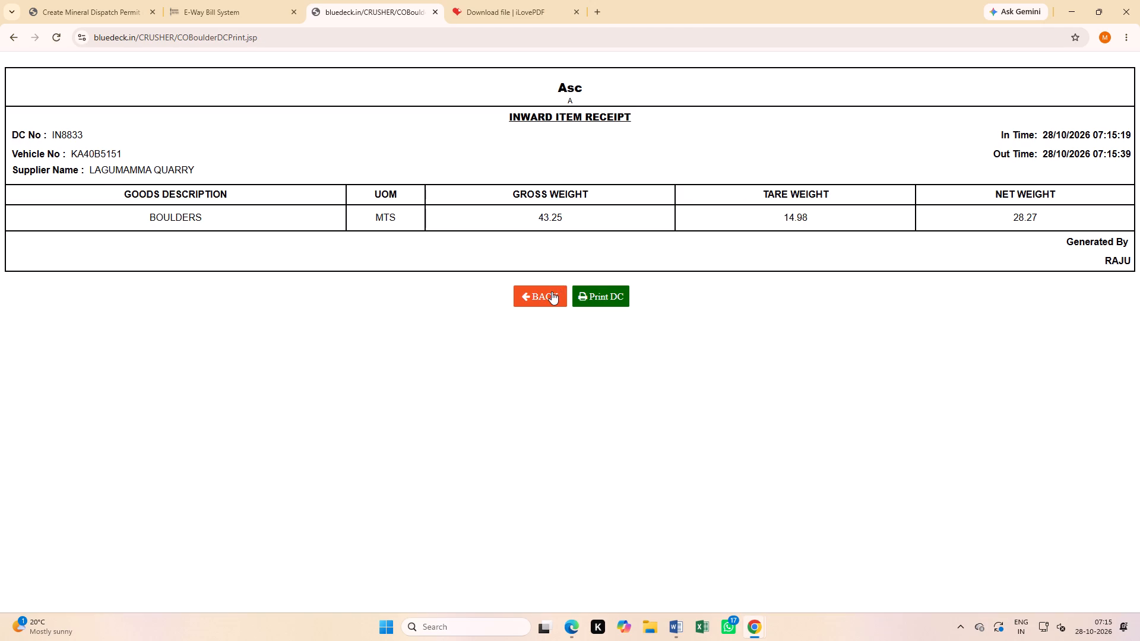
{"action": "scroll", "coordinate": [548, 295], "scroll_direction": "down", "scroll_amount": 4}
{"action": "scroll", "coordinate": [548, 295], "scroll_direction": "up", "scroll_amount": 3}
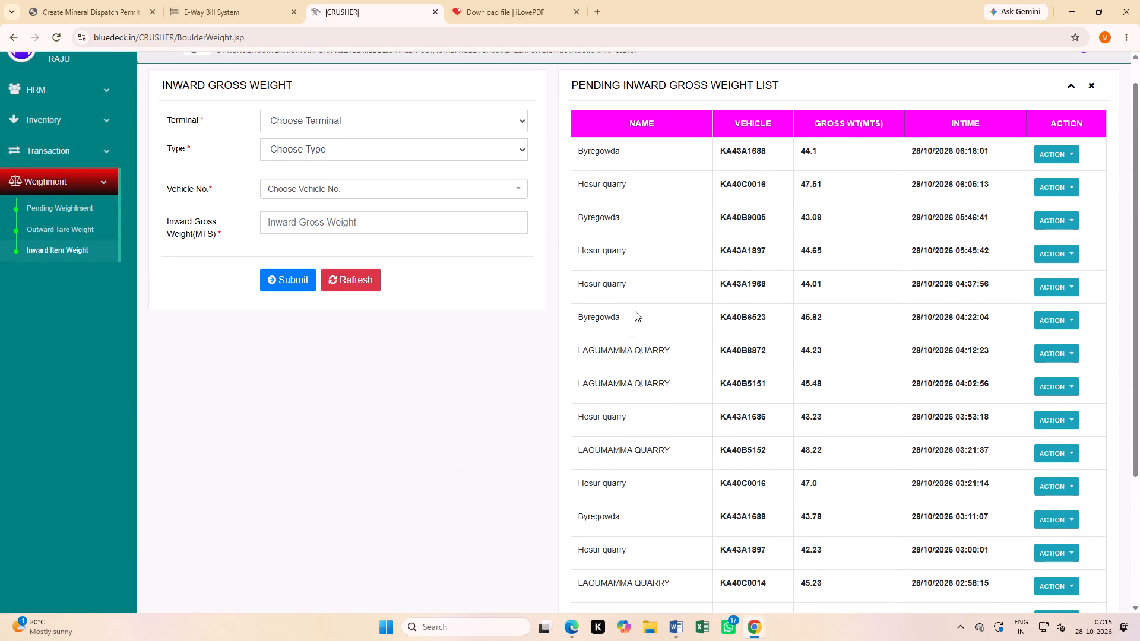
{"action": "left_click", "coordinate": [1052, 355]}
{"action": "left_click", "coordinate": [1056, 377]}
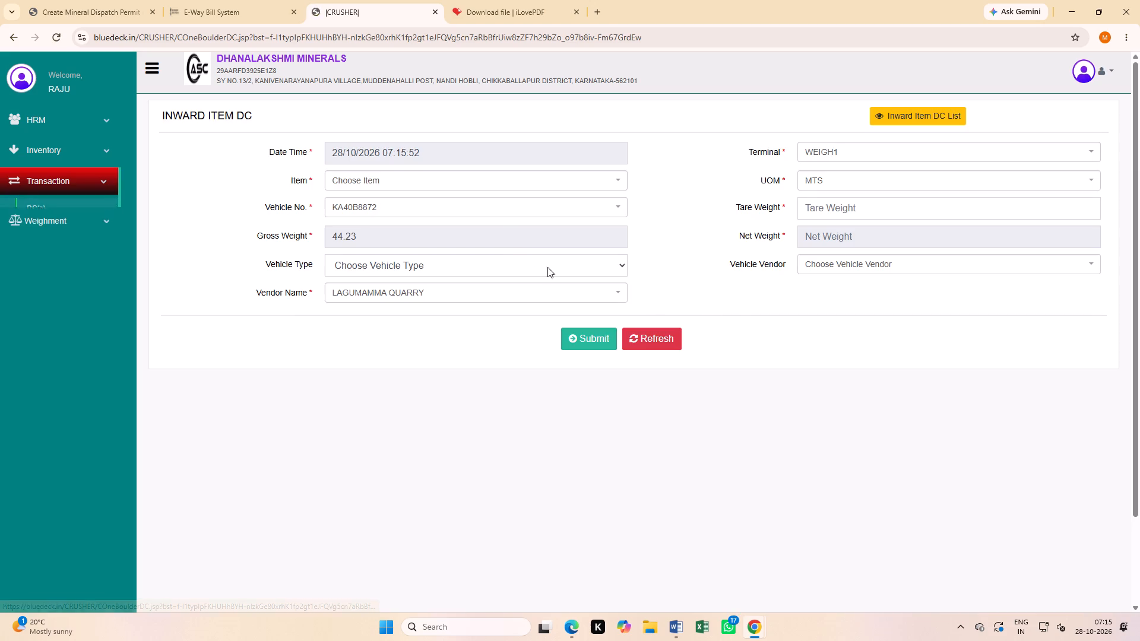
{"action": "left_click", "coordinate": [478, 184]}
{"action": "left_click", "coordinate": [458, 239]}
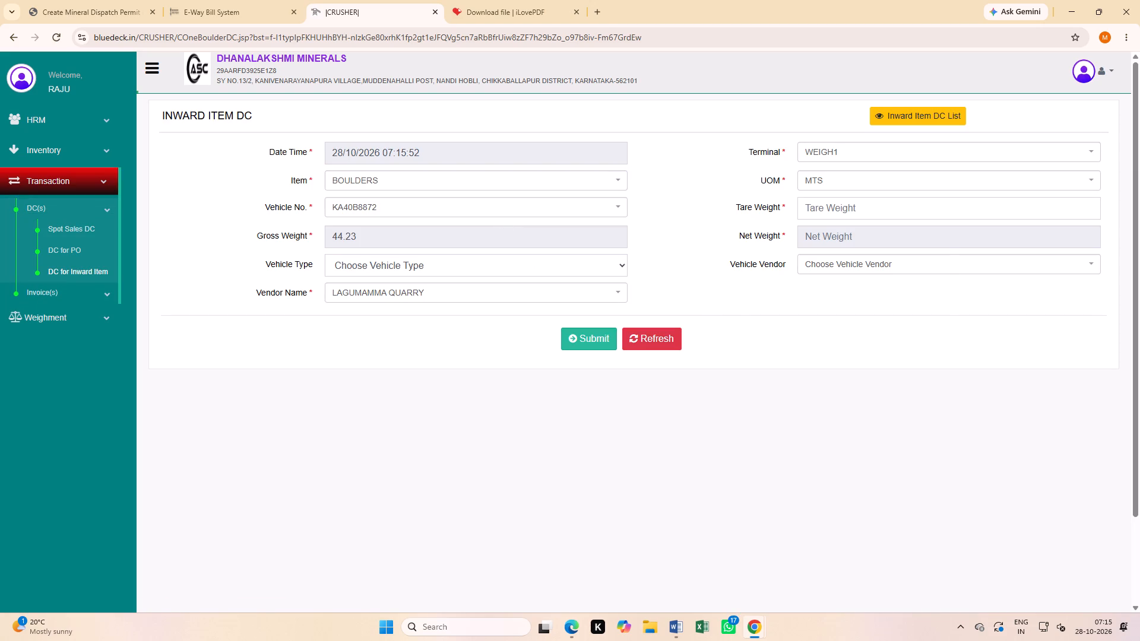
{"action": "left_click", "coordinate": [902, 207]}
{"action": "type", "text": "16"}
{"action": "key", "text": "Return"}
{"action": "left_click", "coordinate": [595, 332]}
{"action": "left_click", "coordinate": [551, 282]}
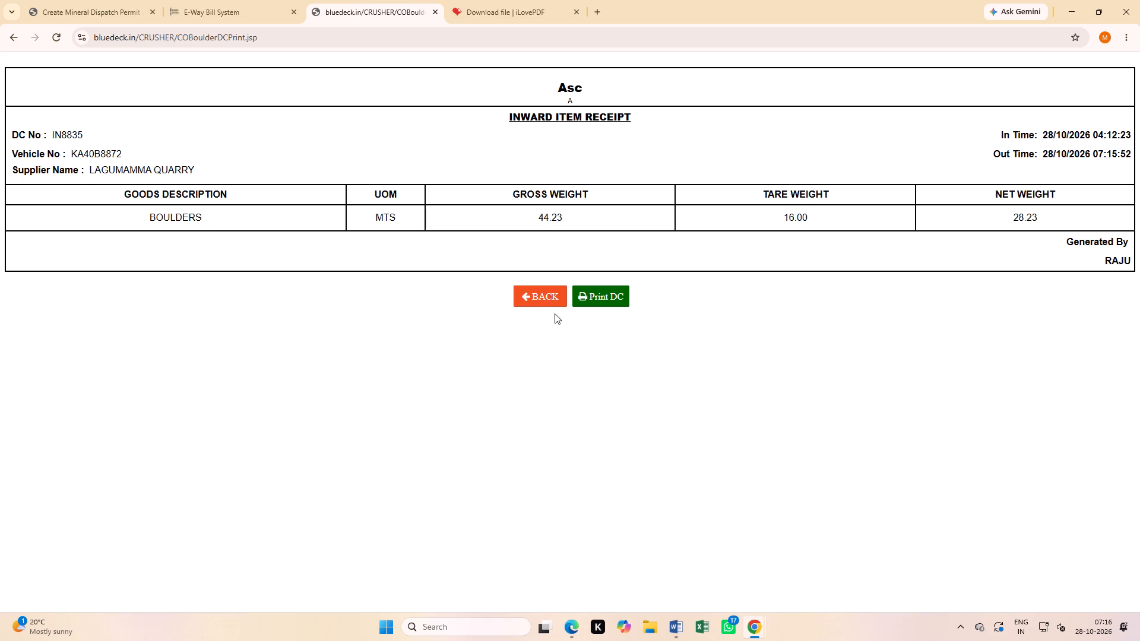
{"action": "left_click", "coordinate": [560, 304]}
{"action": "scroll", "coordinate": [828, 343], "scroll_direction": "down", "scroll_amount": 1}
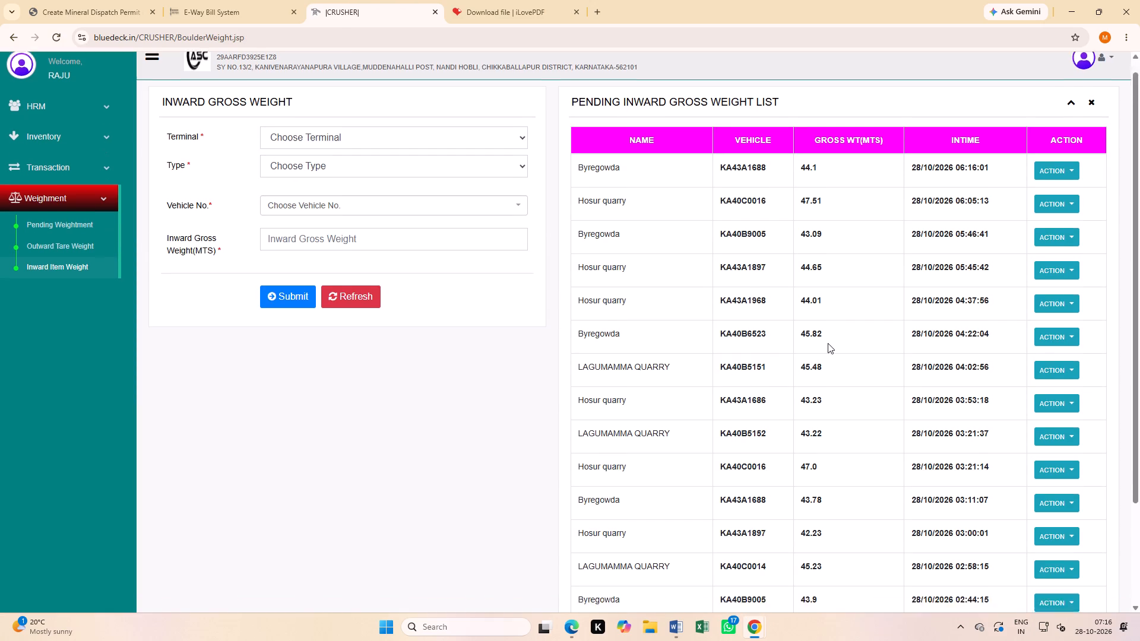
{"action": "scroll", "coordinate": [828, 343], "scroll_direction": "down", "scroll_amount": 1}
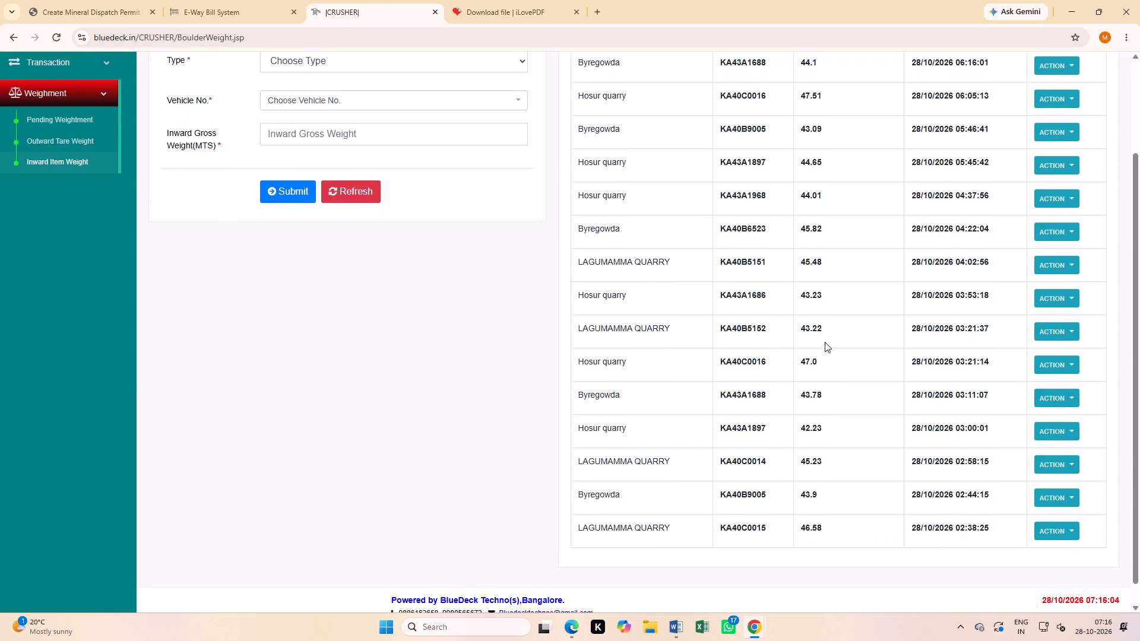
{"action": "scroll", "coordinate": [820, 341], "scroll_direction": "up", "scroll_amount": 1}
{"action": "left_click", "coordinate": [1067, 321]}
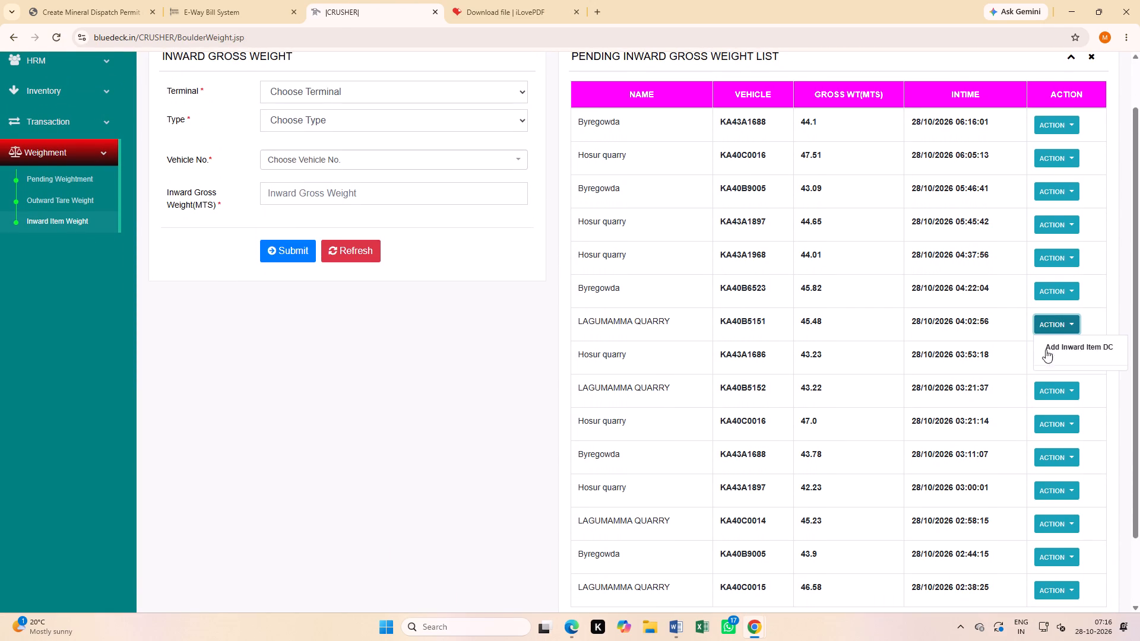
{"action": "left_click", "coordinate": [1050, 350]}
{"action": "left_click", "coordinate": [414, 182]}
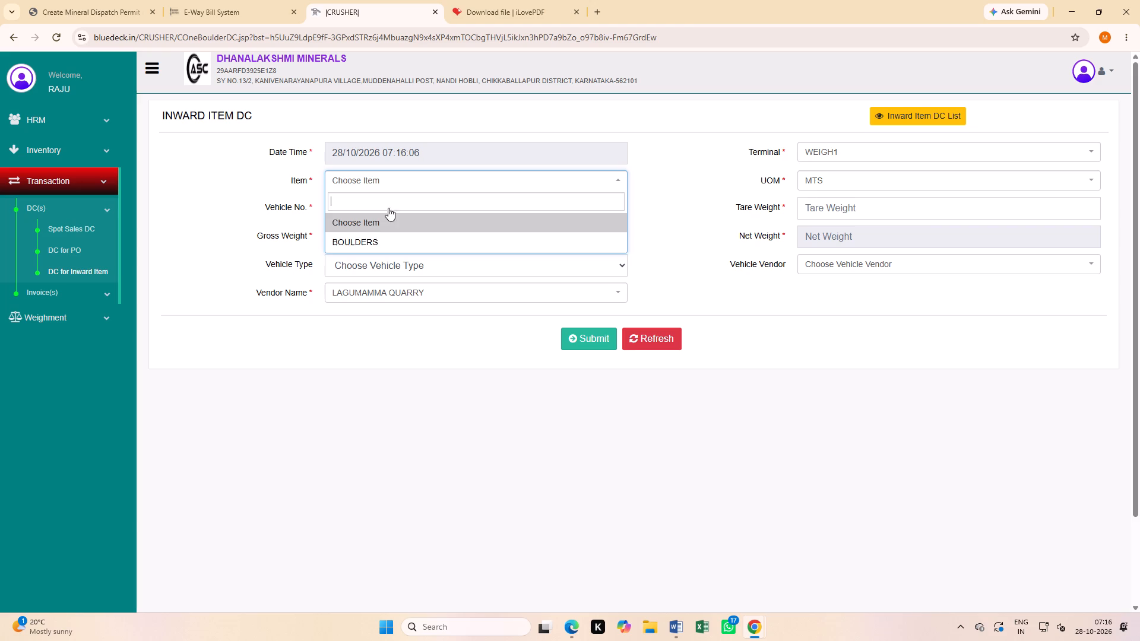
{"action": "left_click", "coordinate": [371, 235]}
{"action": "left_click", "coordinate": [910, 209]}
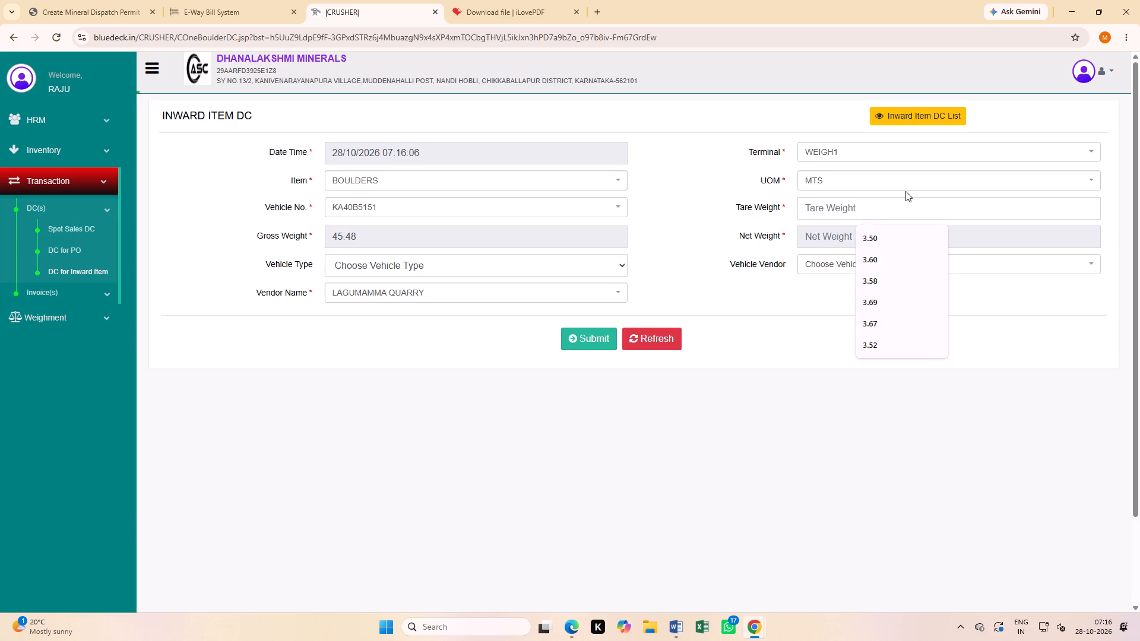
{"action": "key", "text": "1"}
{"action": "type", "text": "4.95"}
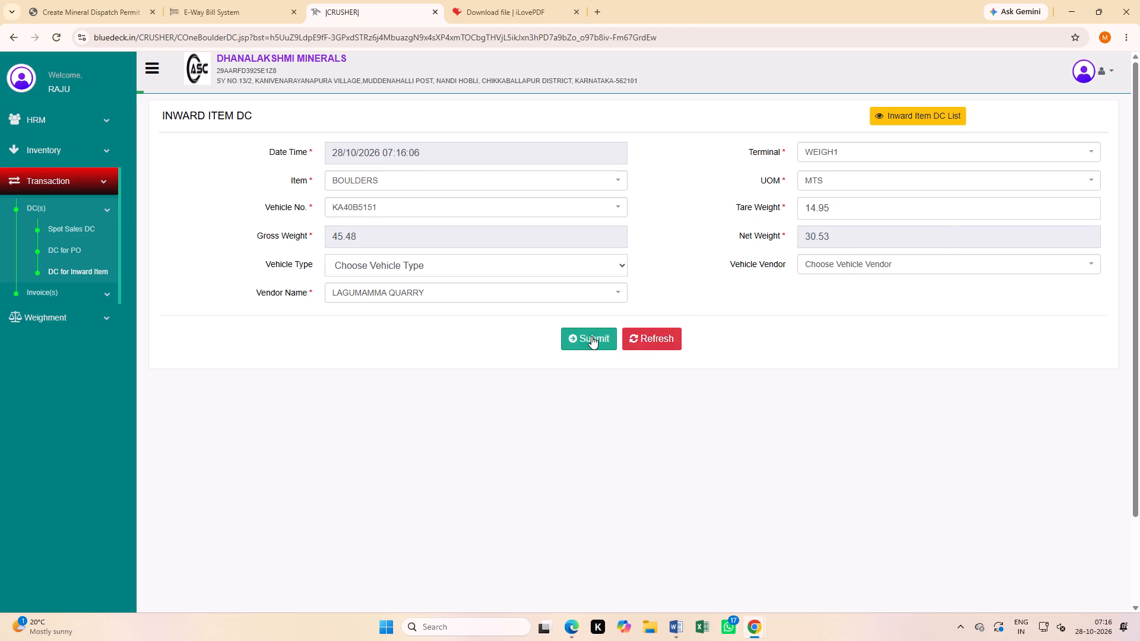
{"action": "left_click", "coordinate": [591, 336]}
{"action": "left_click", "coordinate": [553, 288]}
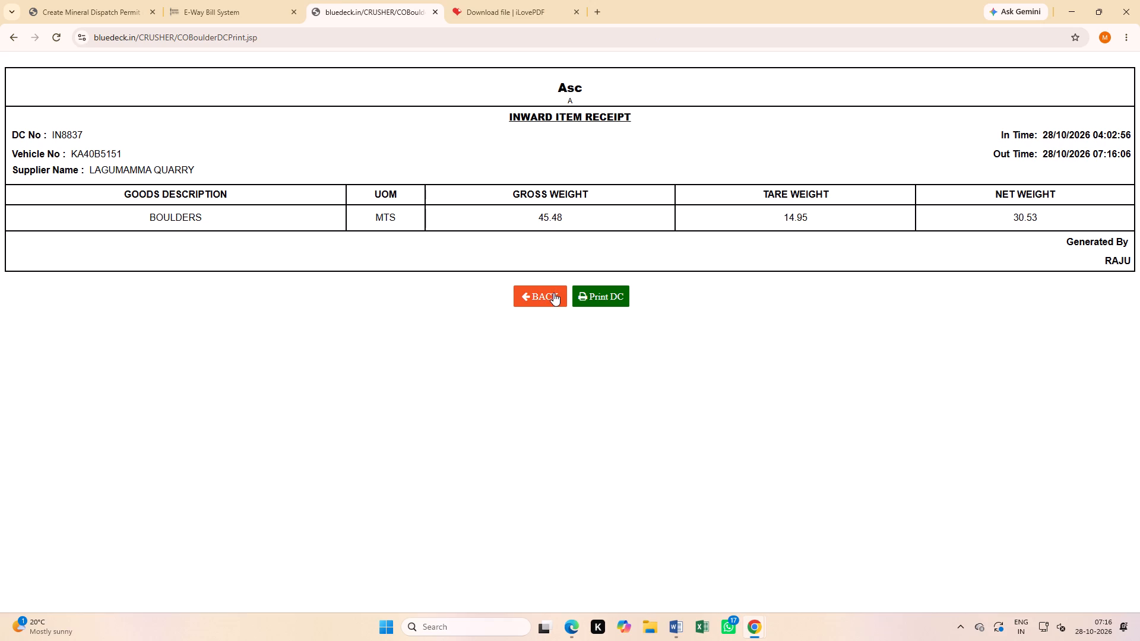
{"action": "left_click", "coordinate": [553, 293]}
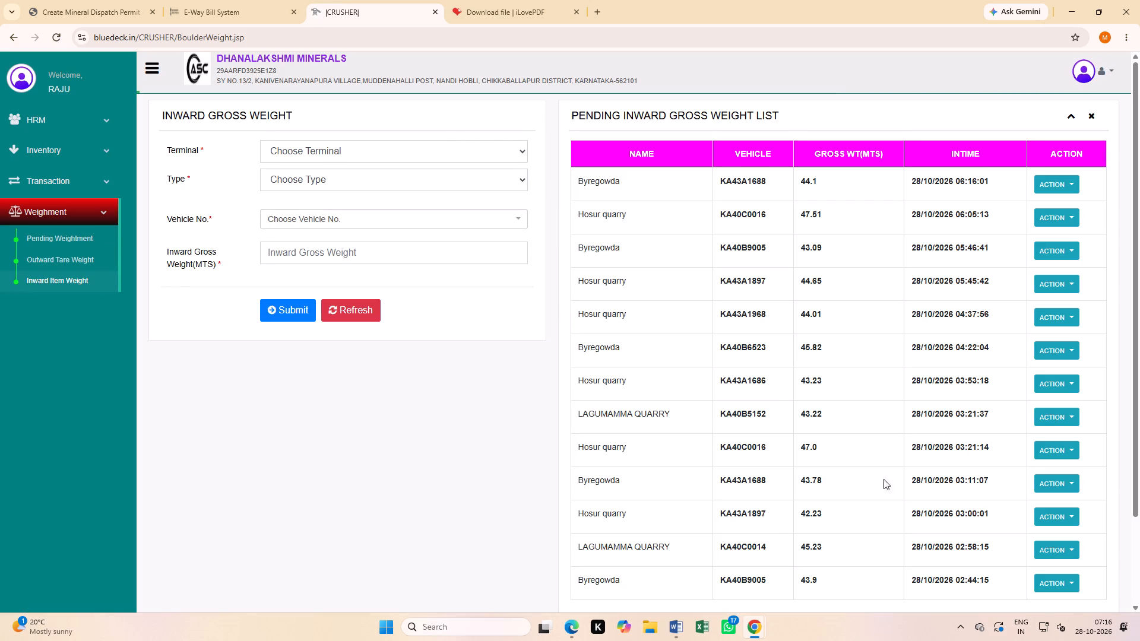
{"action": "scroll", "coordinate": [784, 412], "scroll_direction": "down", "scroll_amount": 1}
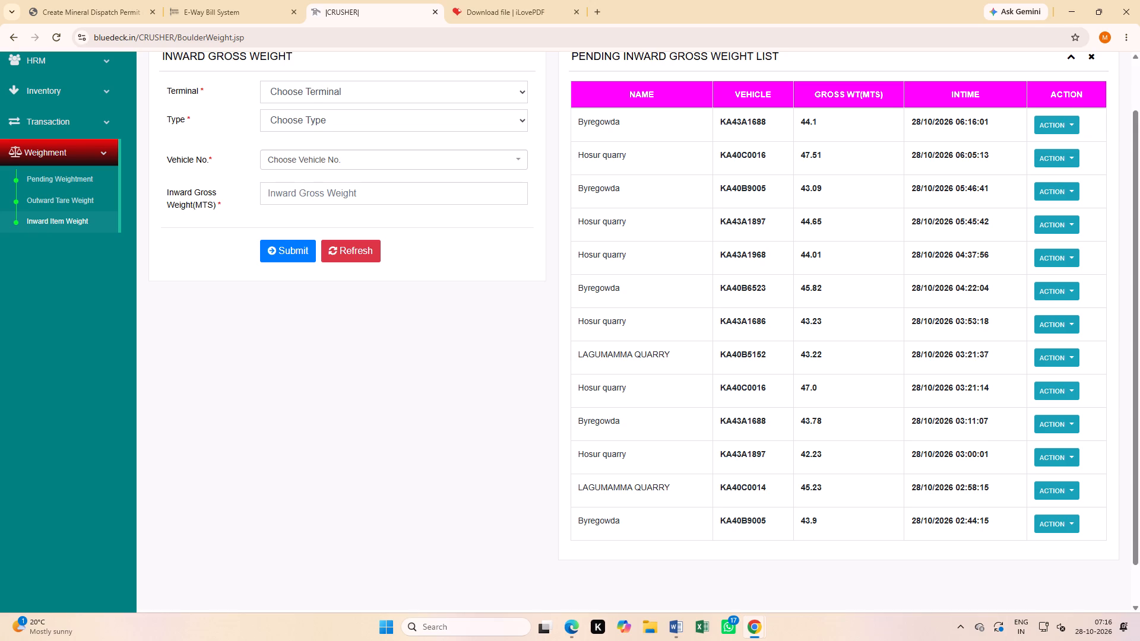
{"action": "scroll", "coordinate": [727, 358], "scroll_direction": "up", "scroll_amount": 1}
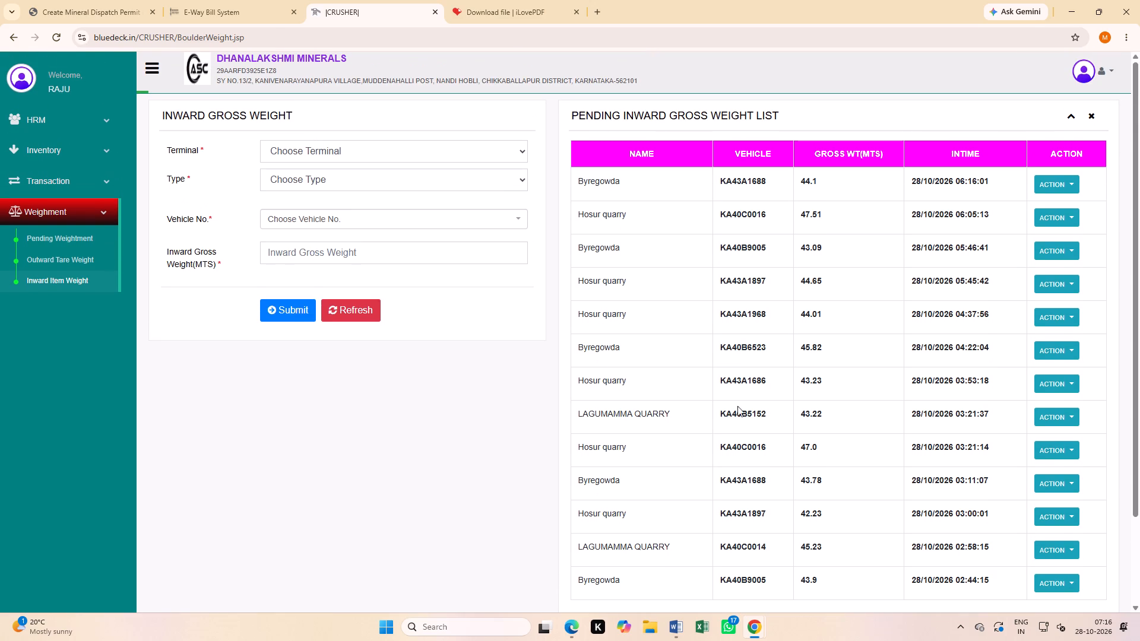
{"action": "left_click", "coordinate": [1046, 412]}
{"action": "left_click", "coordinate": [1062, 440]}
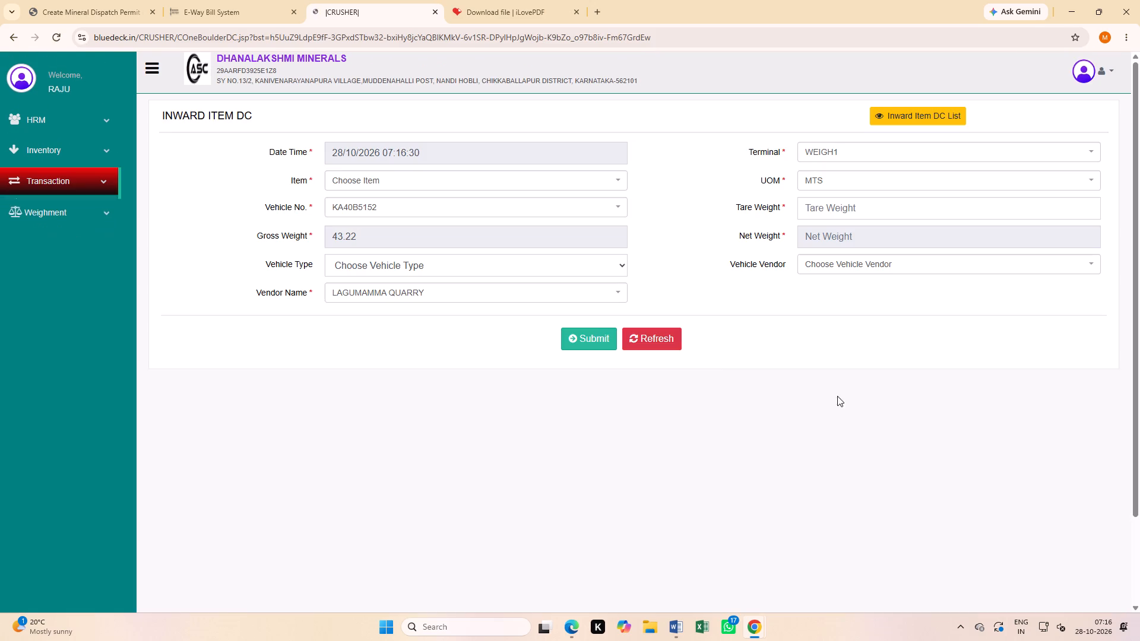
{"action": "left_click", "coordinate": [448, 178]}
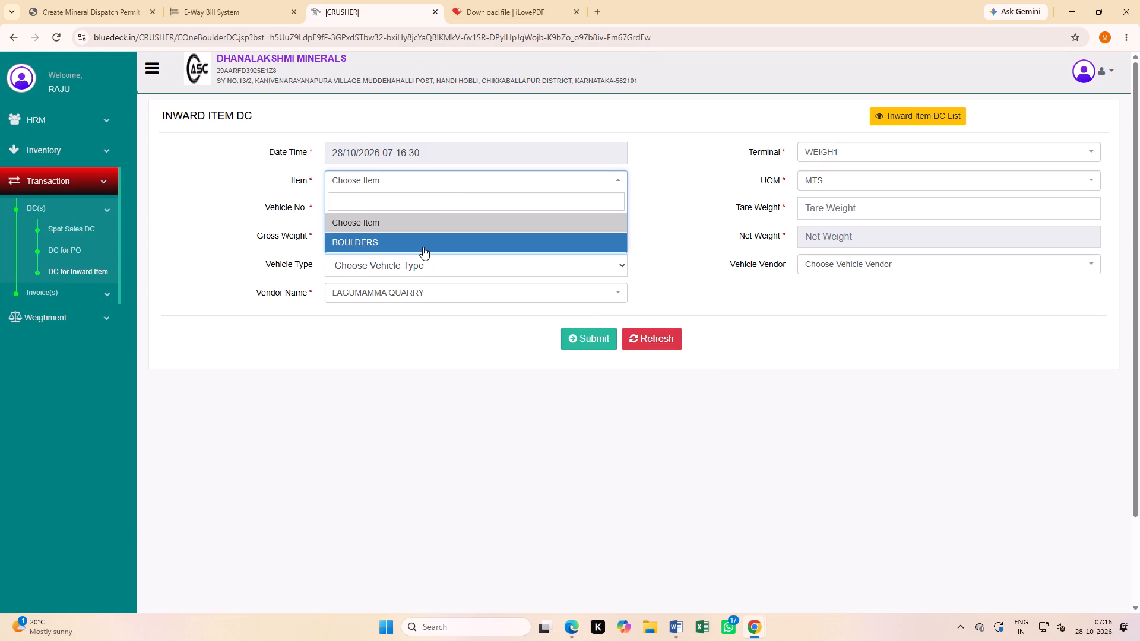
{"action": "left_click", "coordinate": [423, 247]}
{"action": "left_click", "coordinate": [935, 208]}
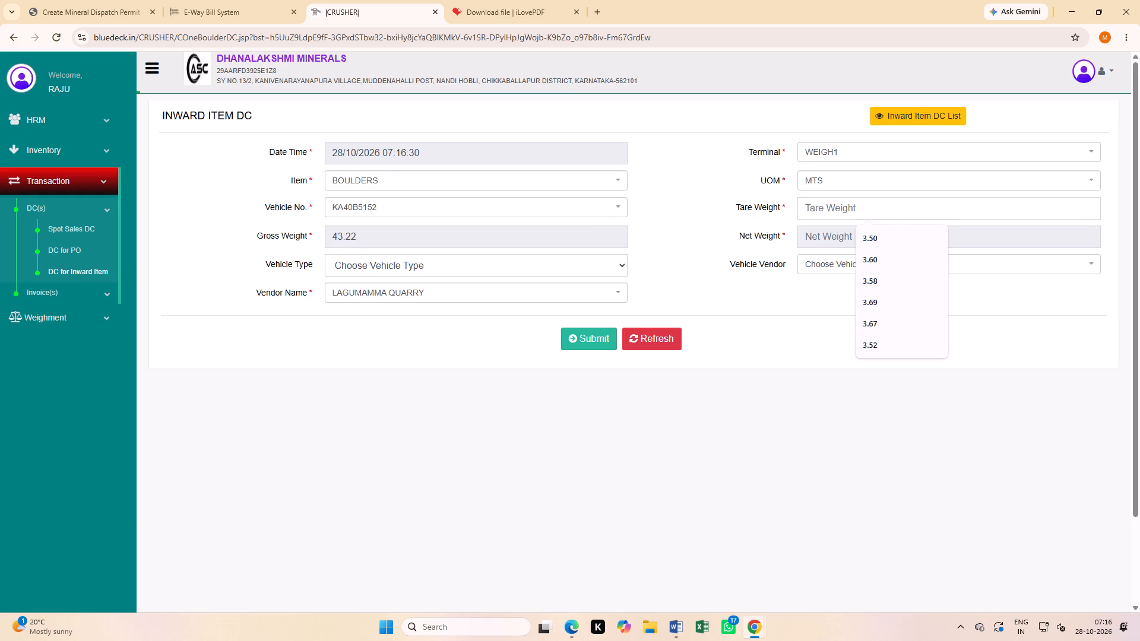
{"action": "type", "text": "14"}
{"action": "type", "text": ".9"}
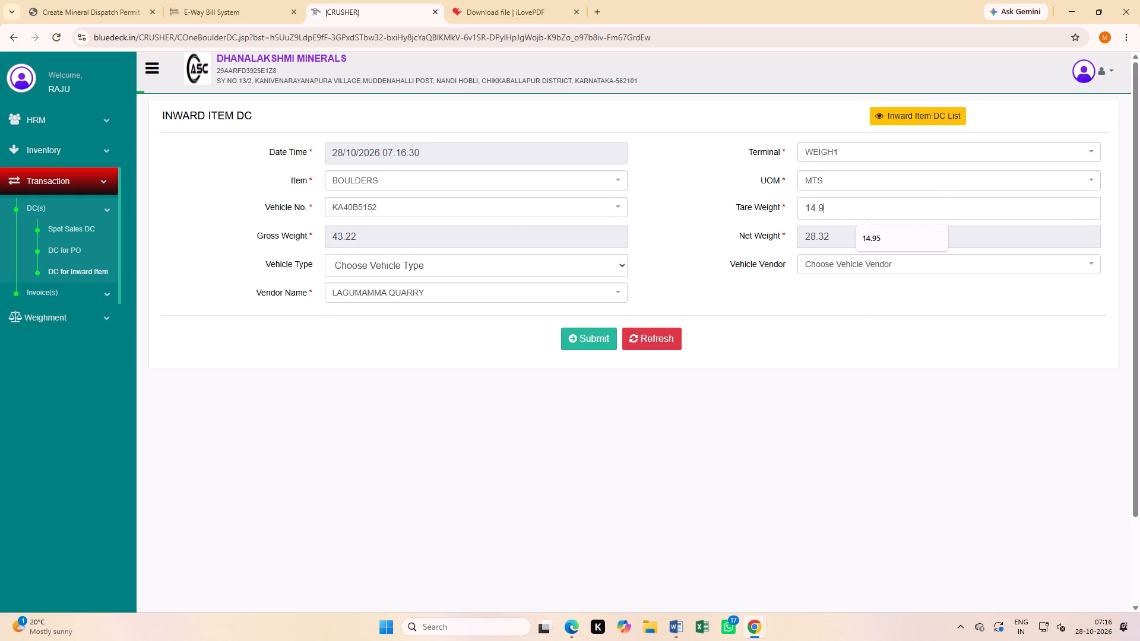
{"action": "key", "text": "2"}
{"action": "left_click", "coordinate": [581, 338]}
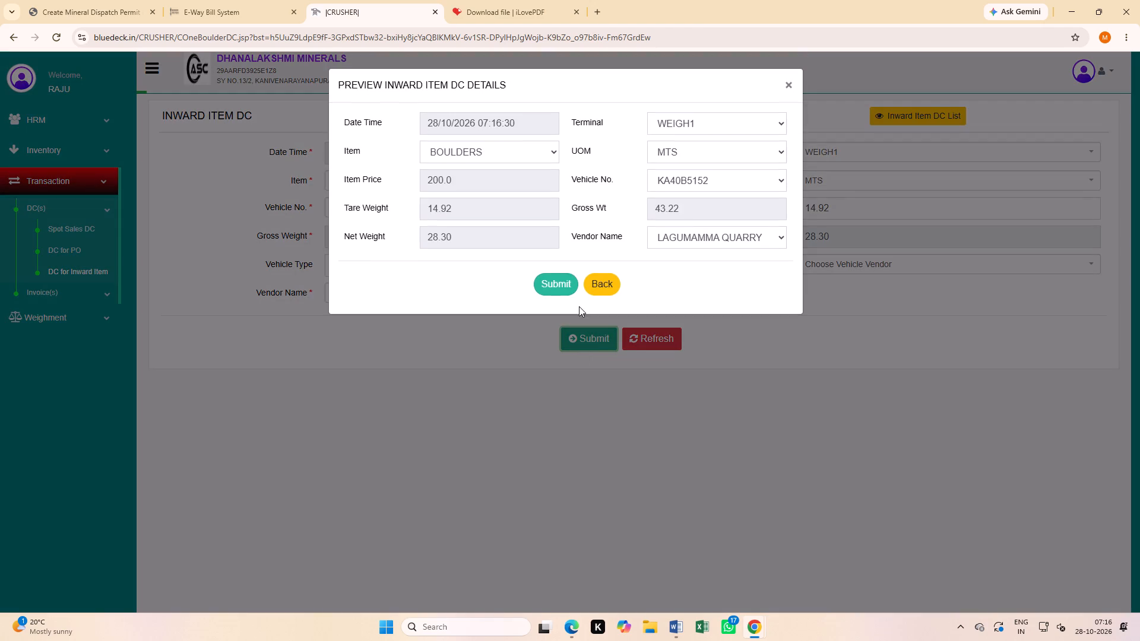
{"action": "left_click", "coordinate": [557, 284]}
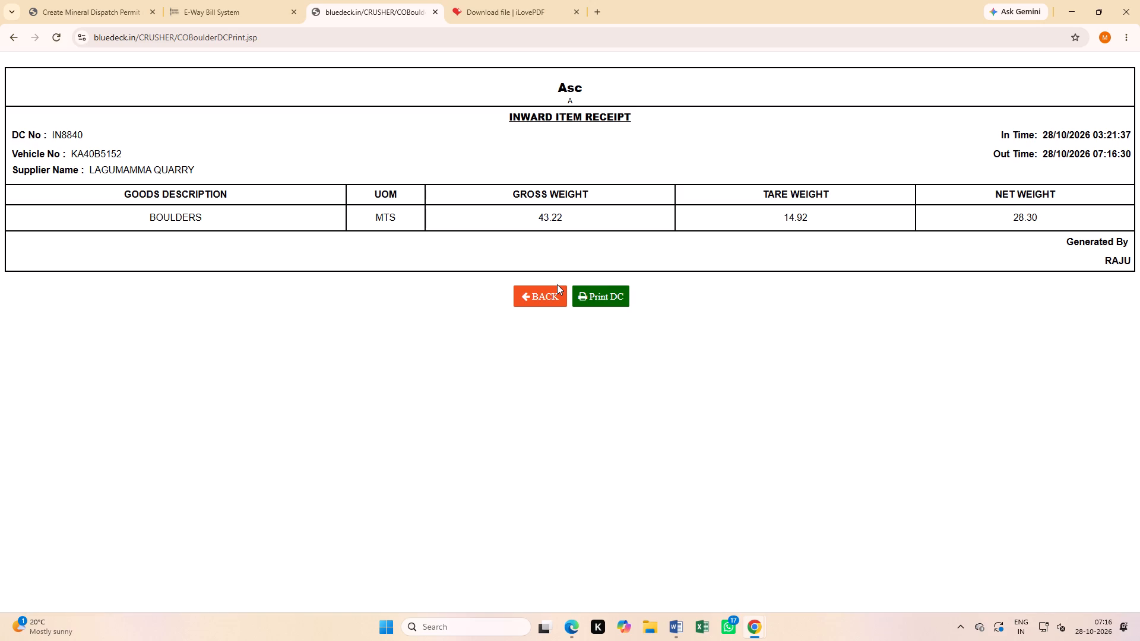